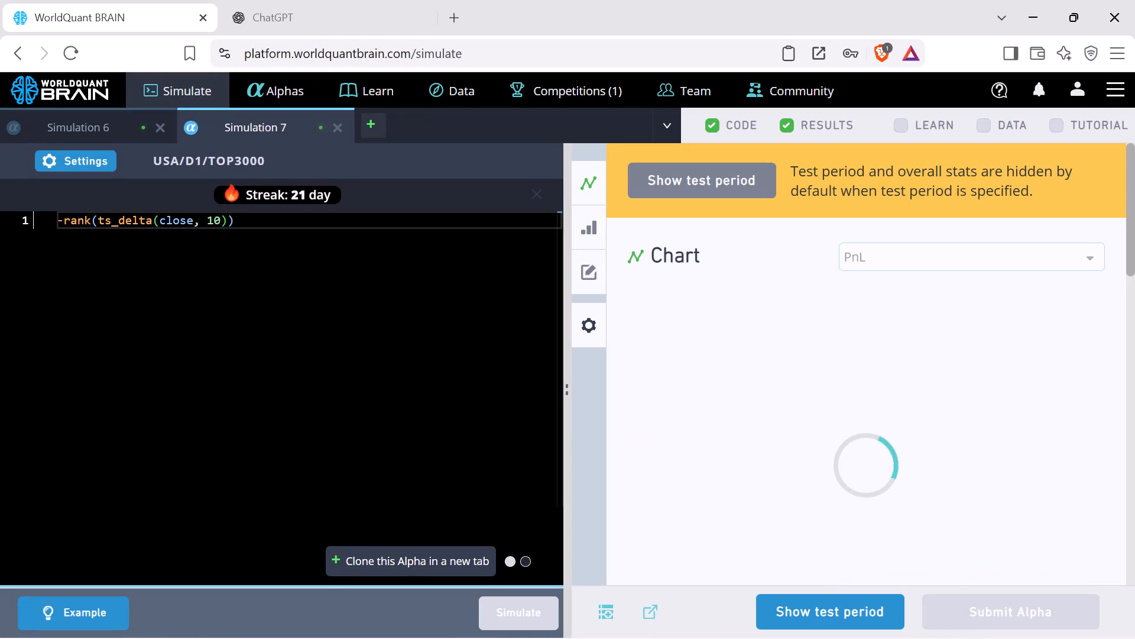
Show the test period for Simulation 7 and examine the PnL chart and the IS-period summary data.
scroll(503, 410, "down", 3)
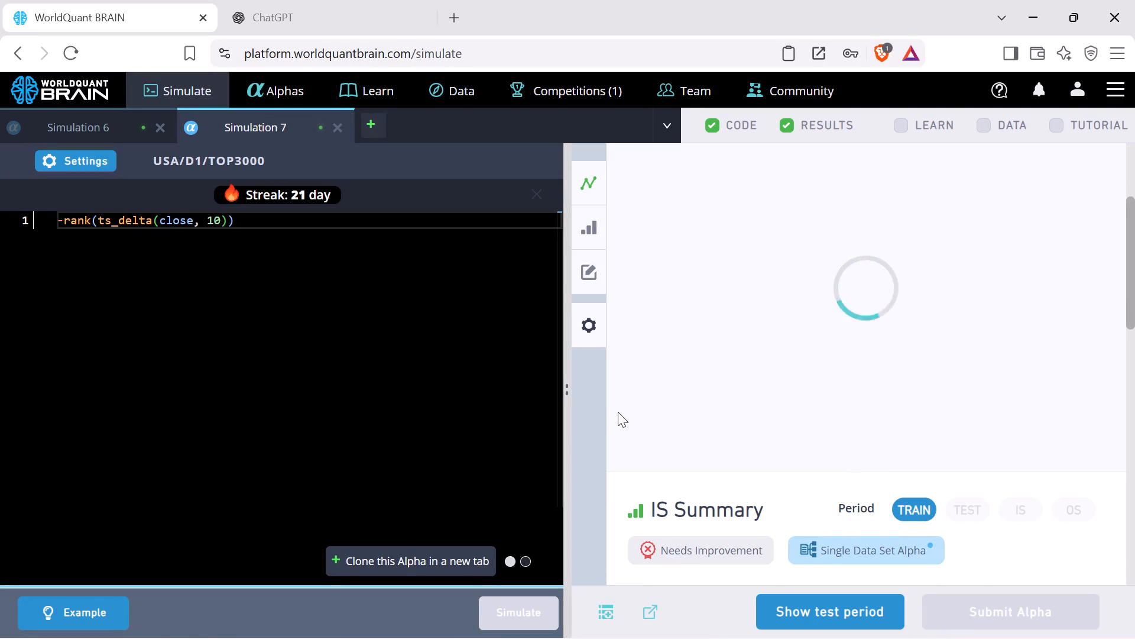
scroll(618, 412, "up", 1)
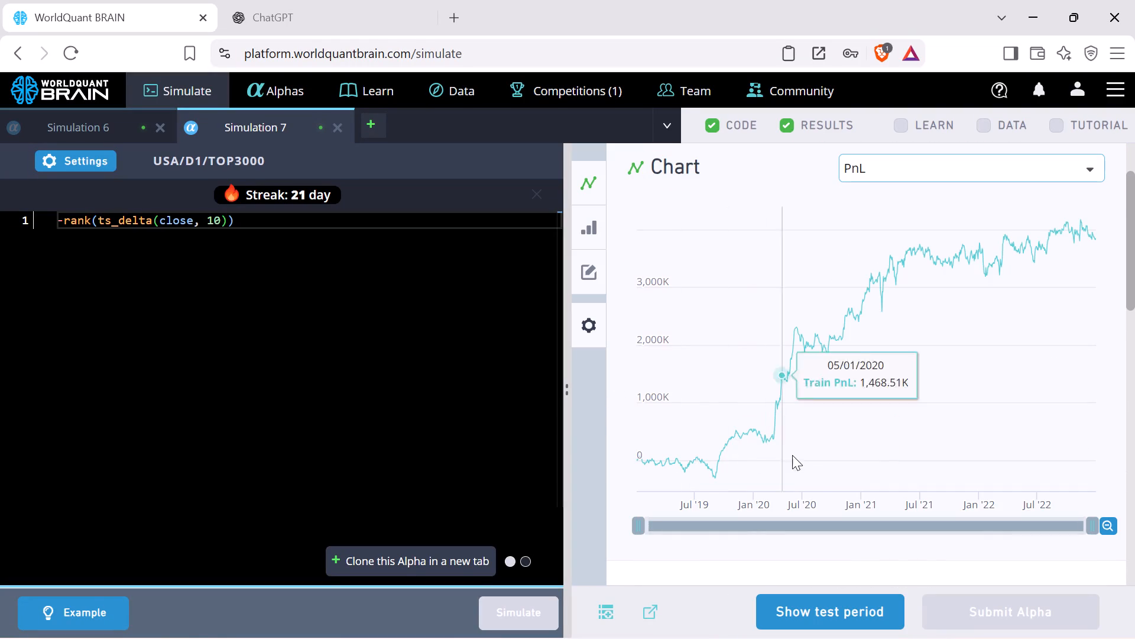
left_click(857, 611)
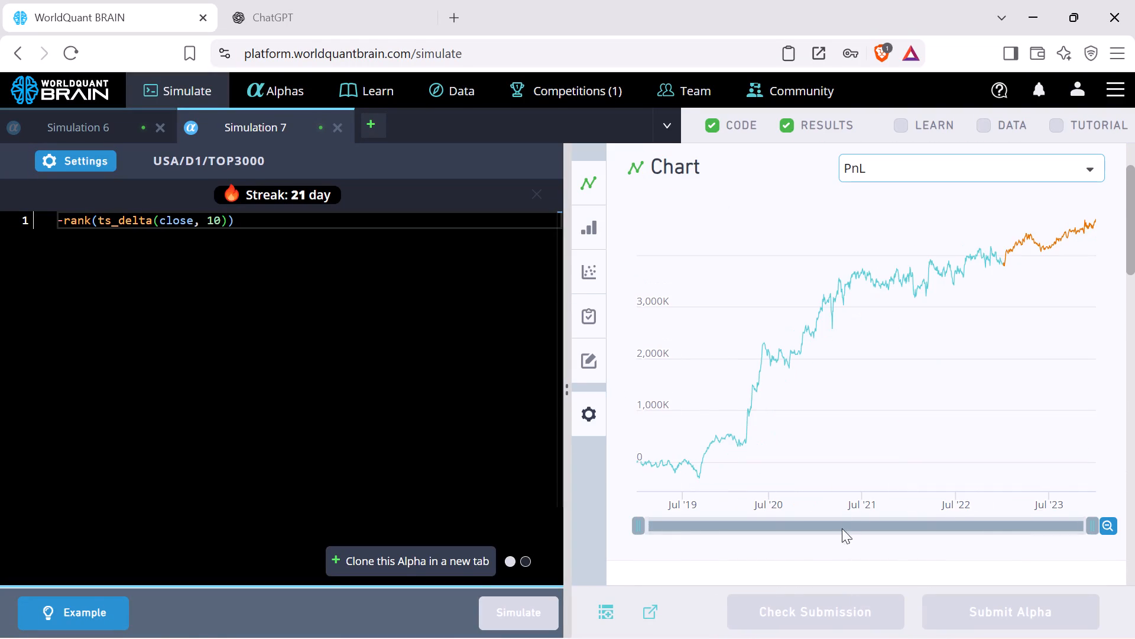
scroll(844, 488, "down", 4)
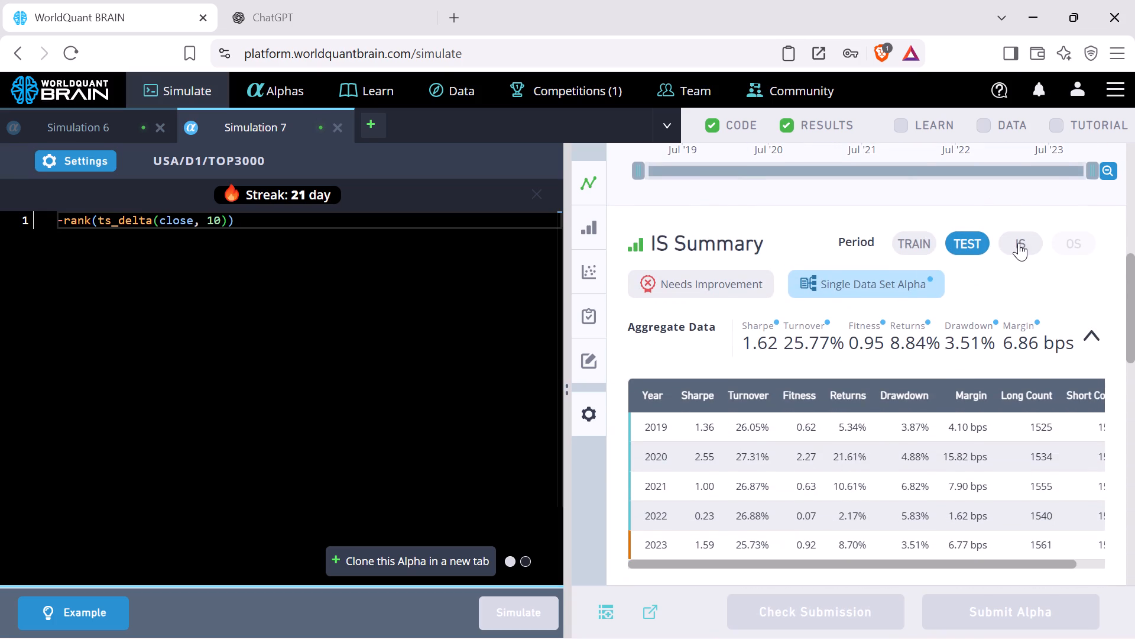
left_click(1019, 243)
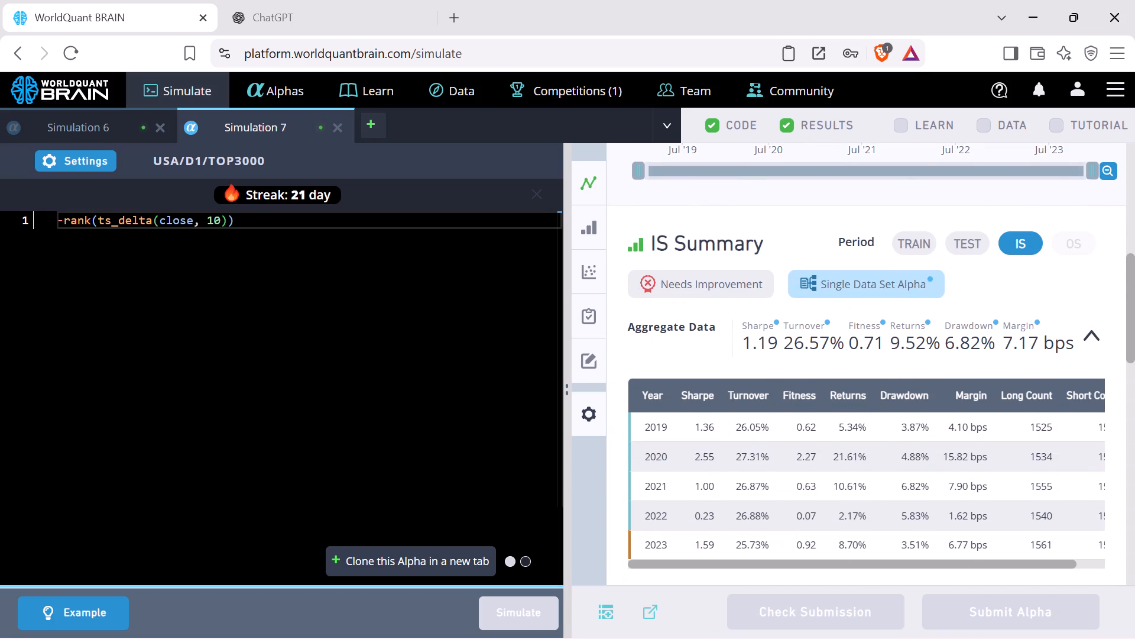
scroll(579, 466, "down", 3)
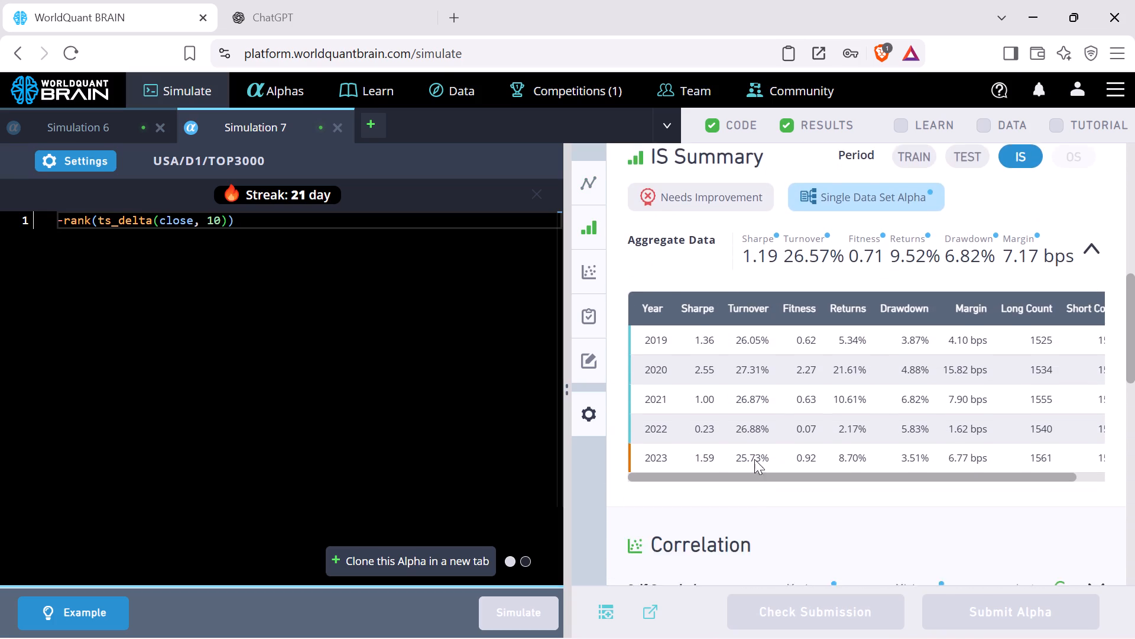
scroll(758, 459, "down", 4)
scroll(769, 451, "up", 3)
scroll(706, 447, "up", 1)
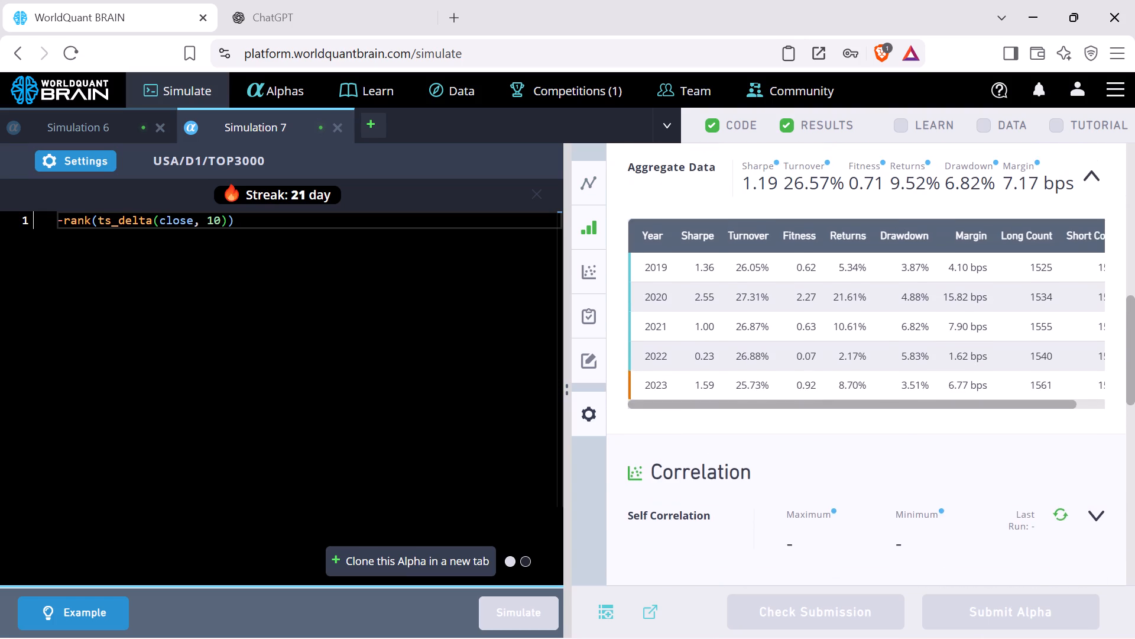
scroll(706, 447, "up", 1)
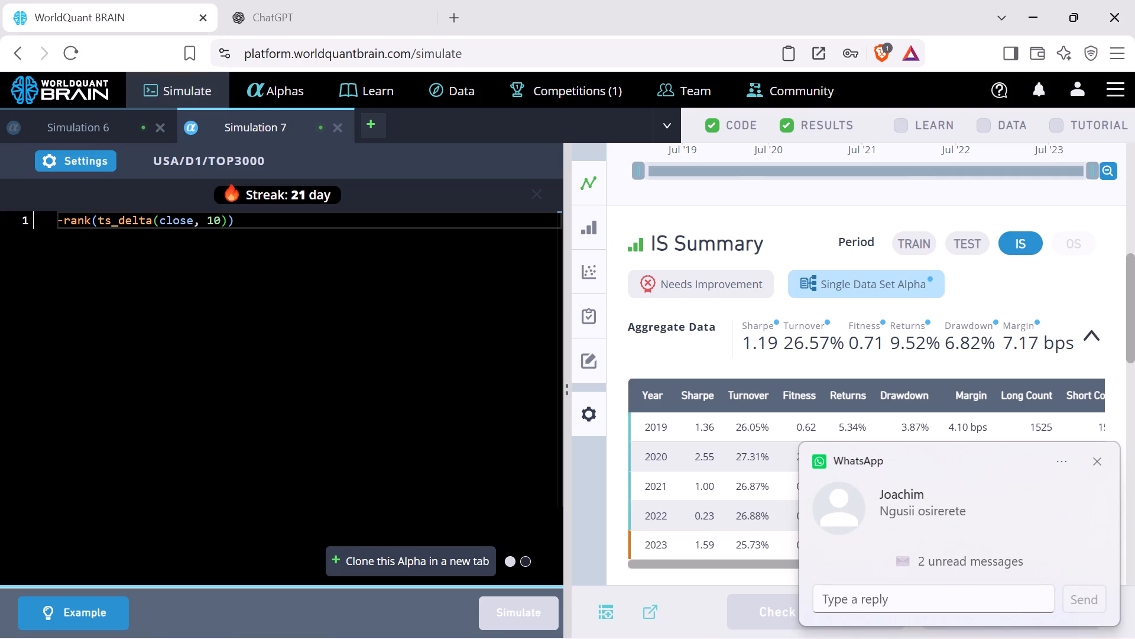
Undo the latest edits to the ts_delta lookback value in Simulation 7's alpha expression.
key("ctrl+z")
key("ctrl+z")
key("ctrl+z")
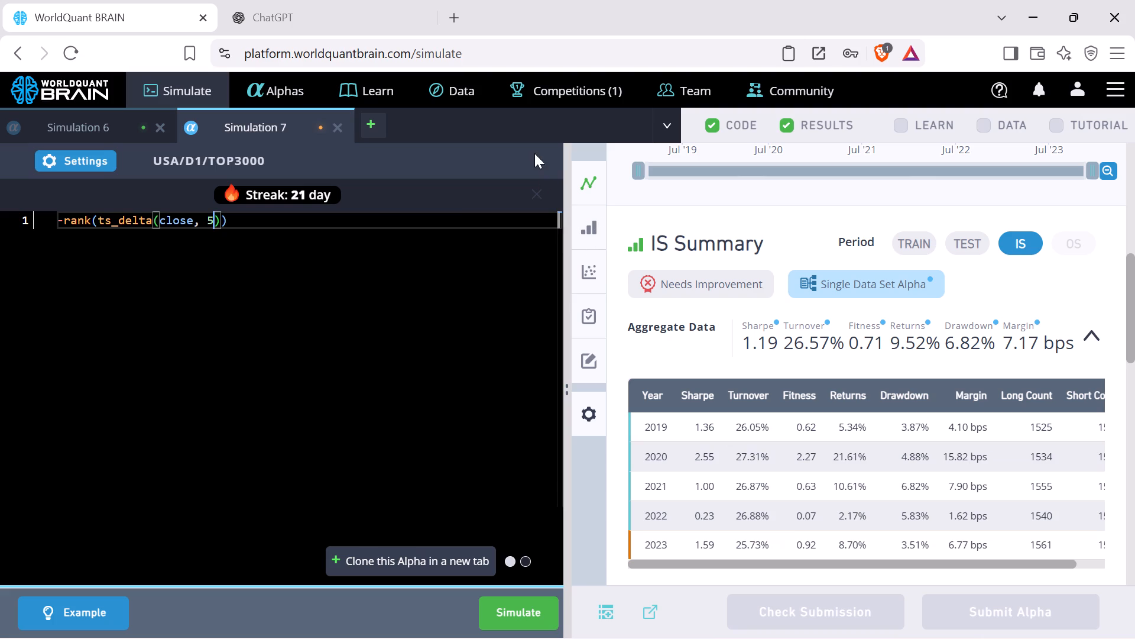
Create a new simulation and copy the expression -rank(ts_delta(close, 5)) into it from Simulation 7.
left_click(372, 128)
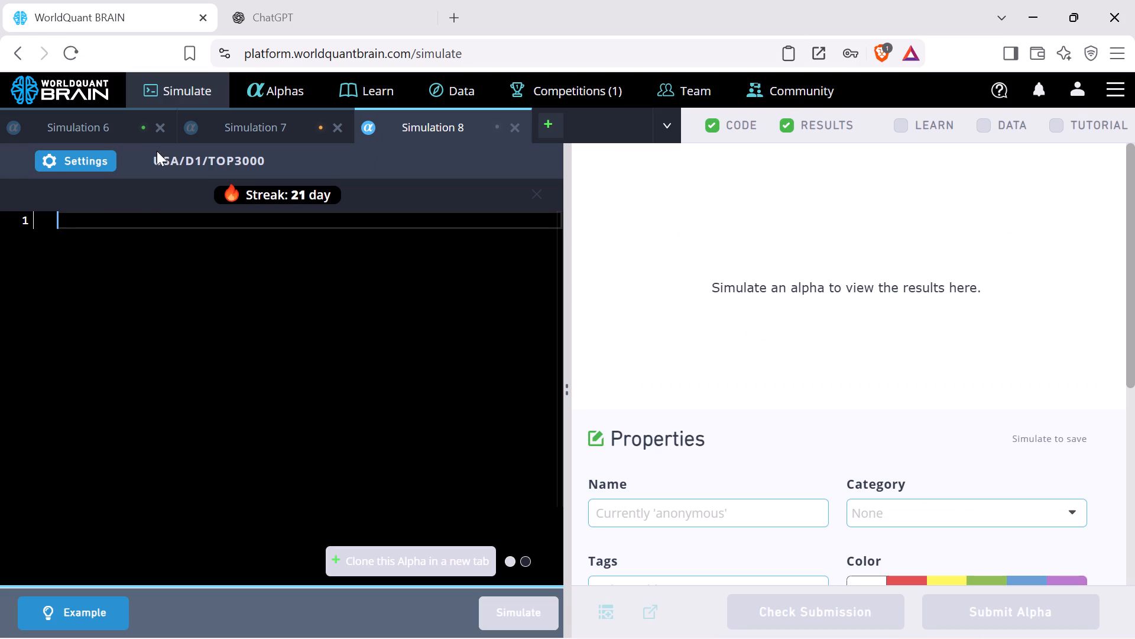
left_click(192, 230)
left_click(236, 132)
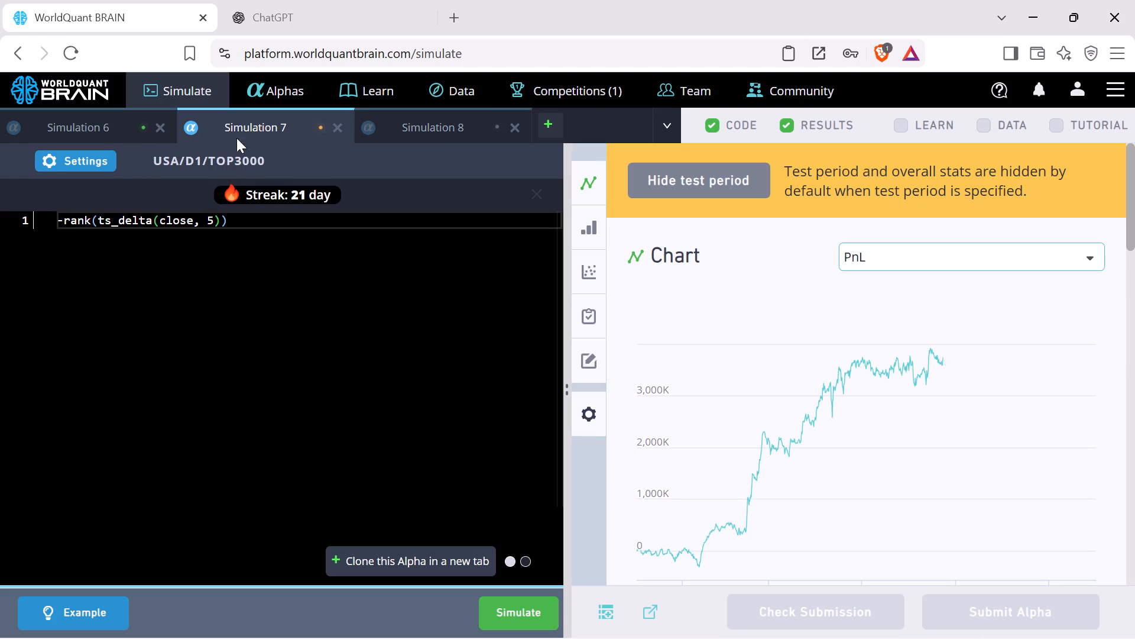
left_click_drag(258, 234, 205, 233)
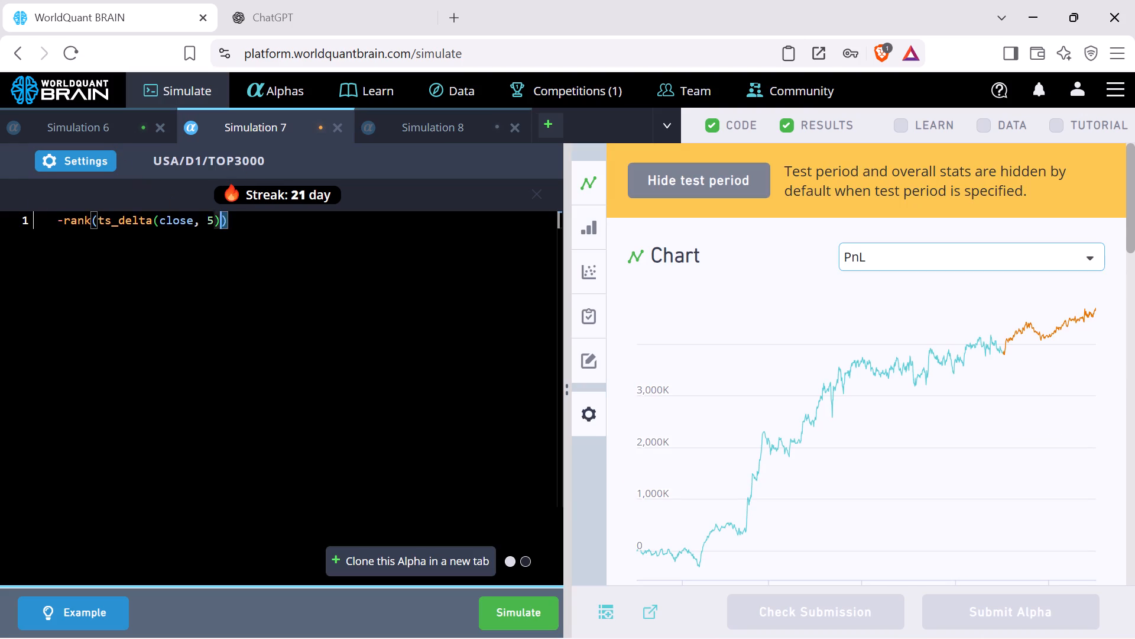
left_click_drag(205, 233, 37, 228)
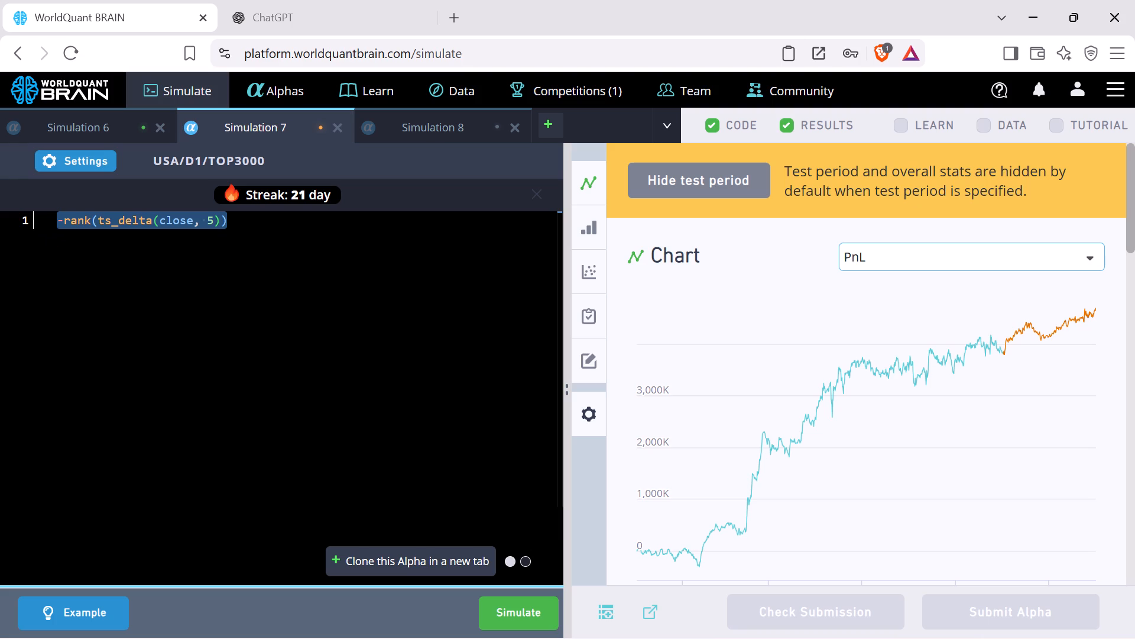
key("ctrl+c")
key("ctrl+c")
key("ctrl+c")
key("ctrl+c")
key("ctrl+c")
key("ctrl+c")
key("ctrl+c")
key("ctrl+c")
key("ctrl+c")
key("ctrl+c")
key("ctrl+c")
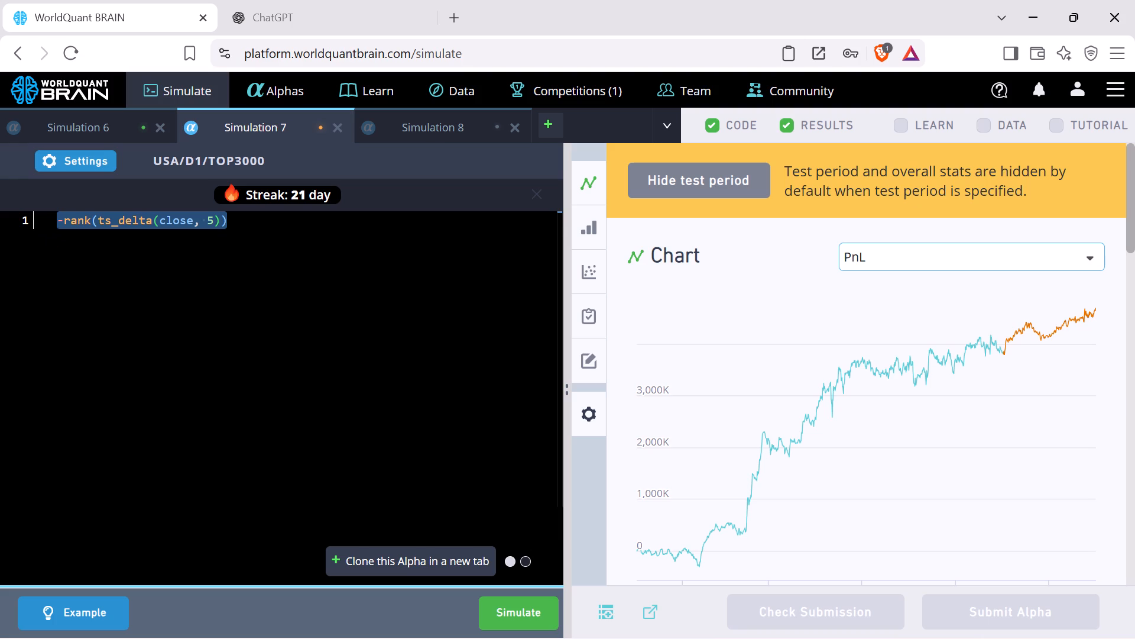
left_click(194, 385, "ctrl")
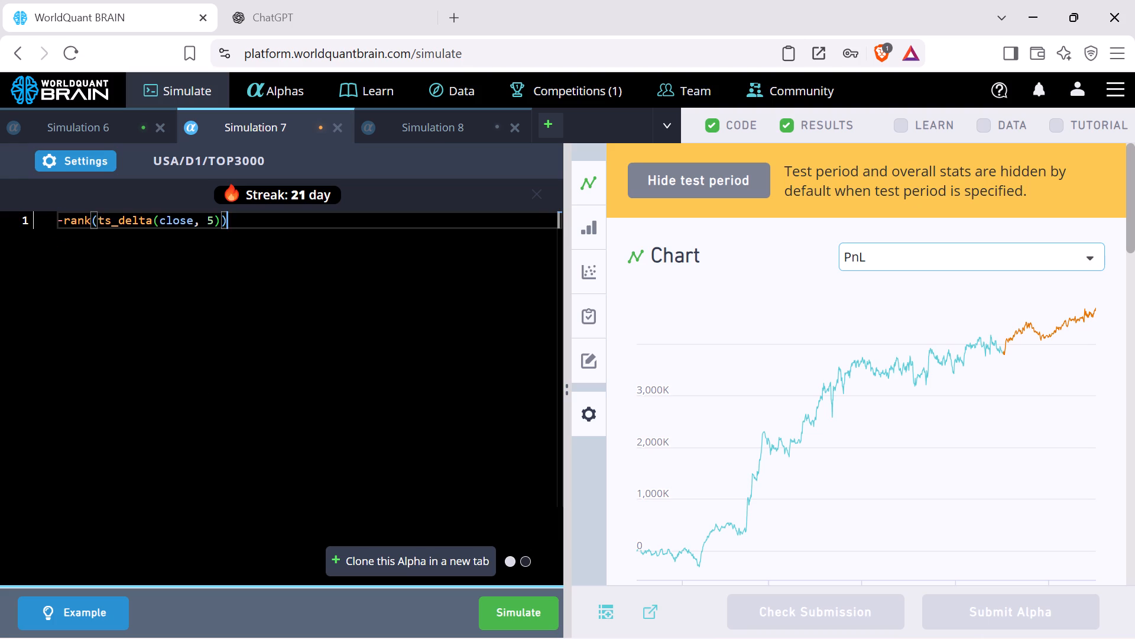
left_click(427, 135)
left_click(307, 268)
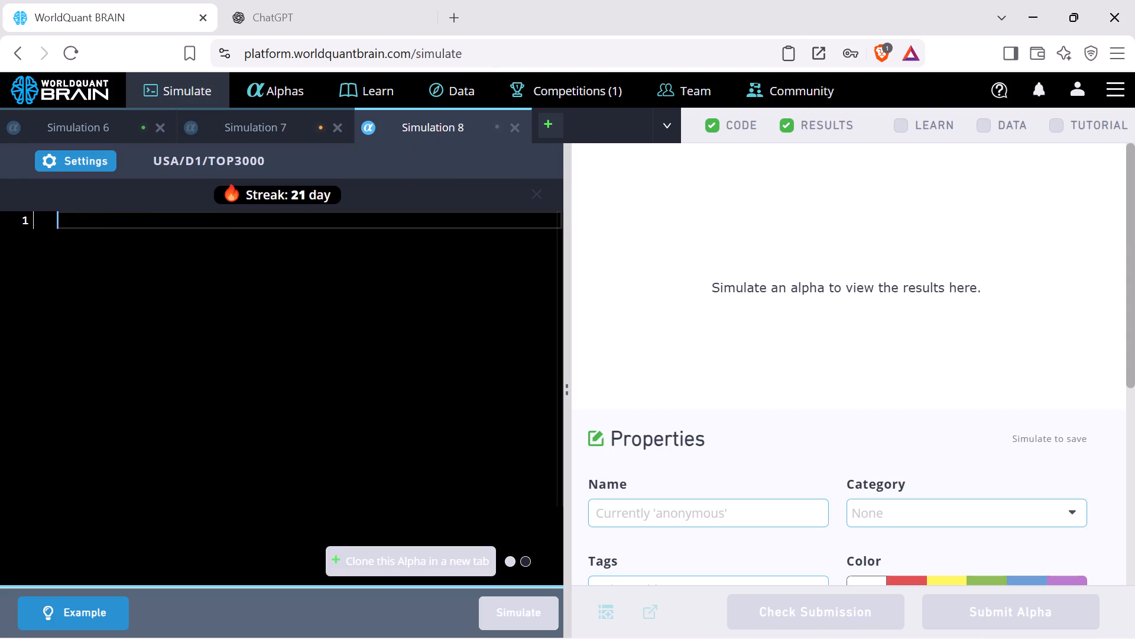
key("ctrl+v")
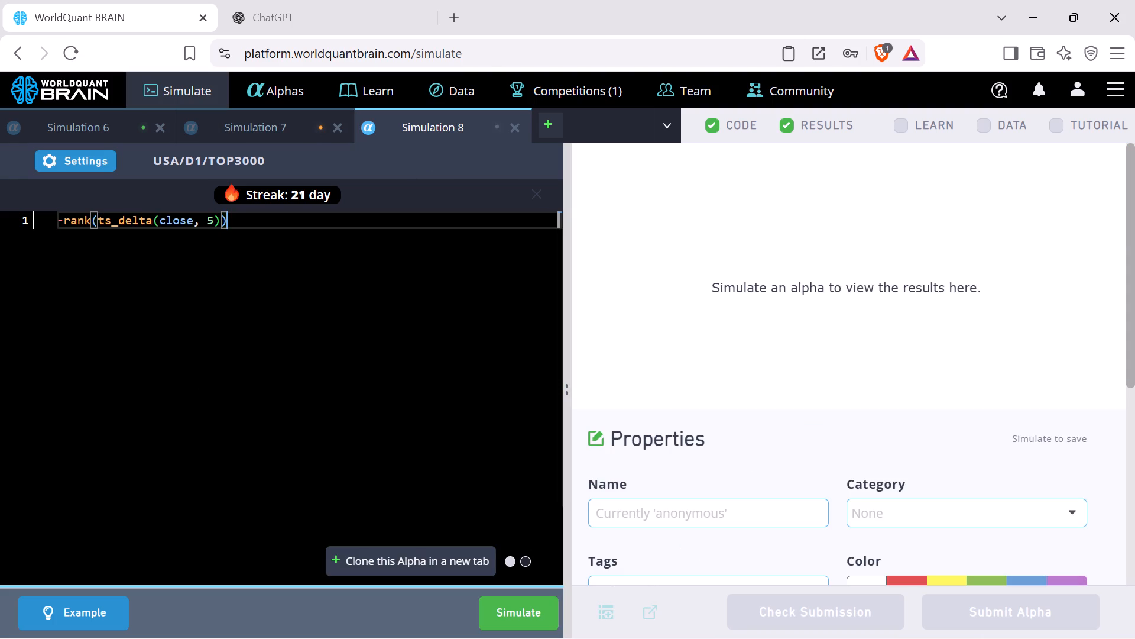
Replace the ts_delta operator with ts_rank in the new simulation's expression.
left_click(150, 220)
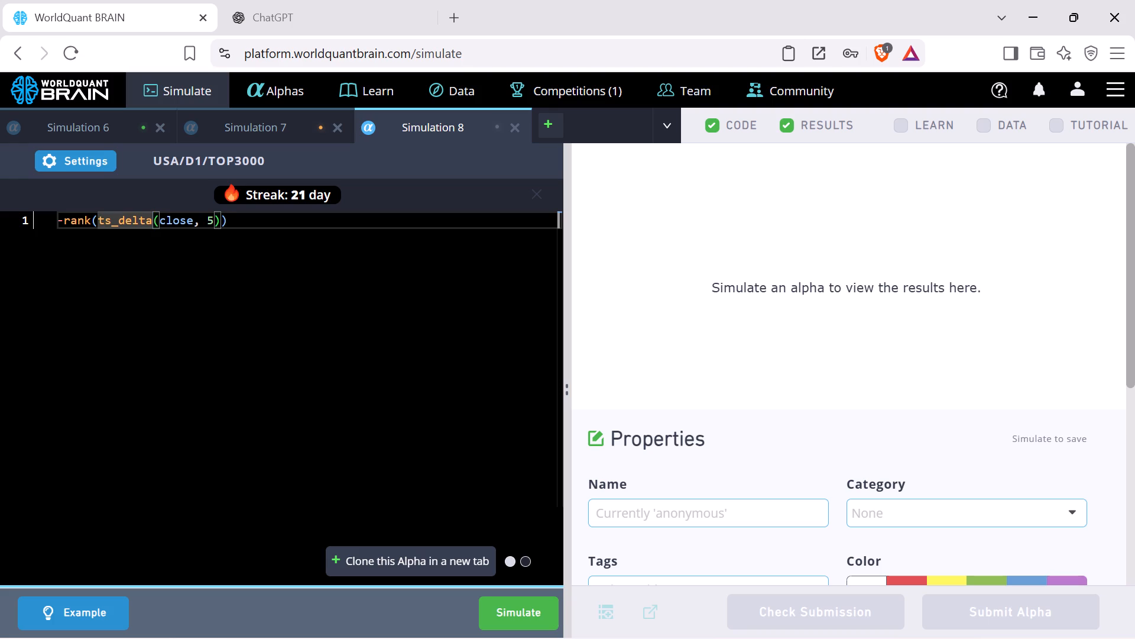
key("BackSpace")
key("BackSpace")
key("BackSpace")
key("BackSpace")
key("BackSpace")
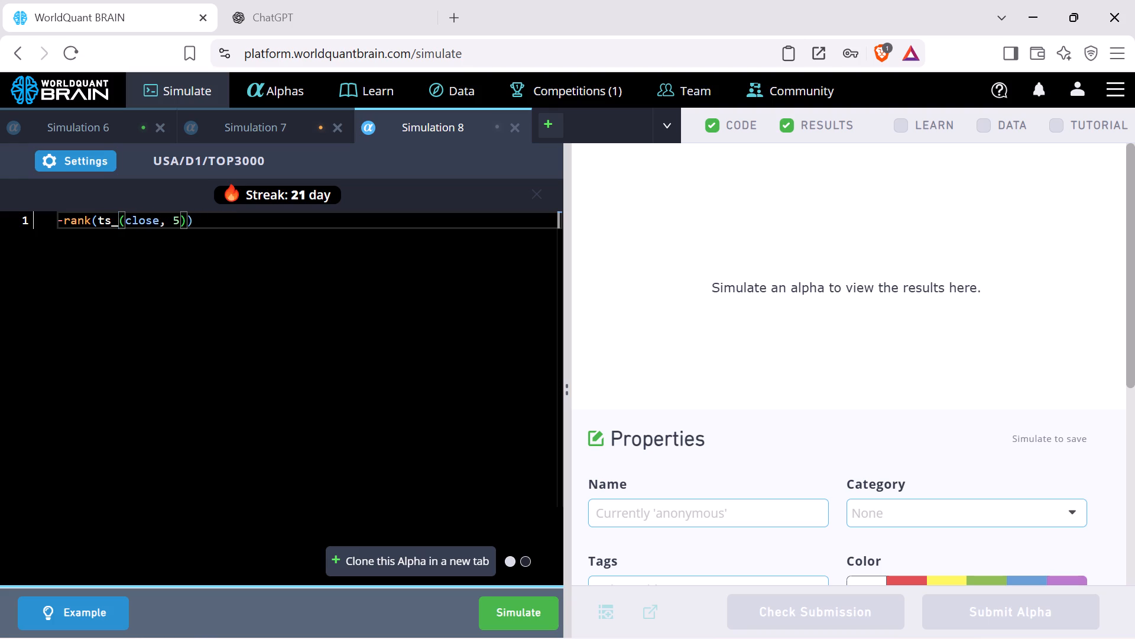
key("r")
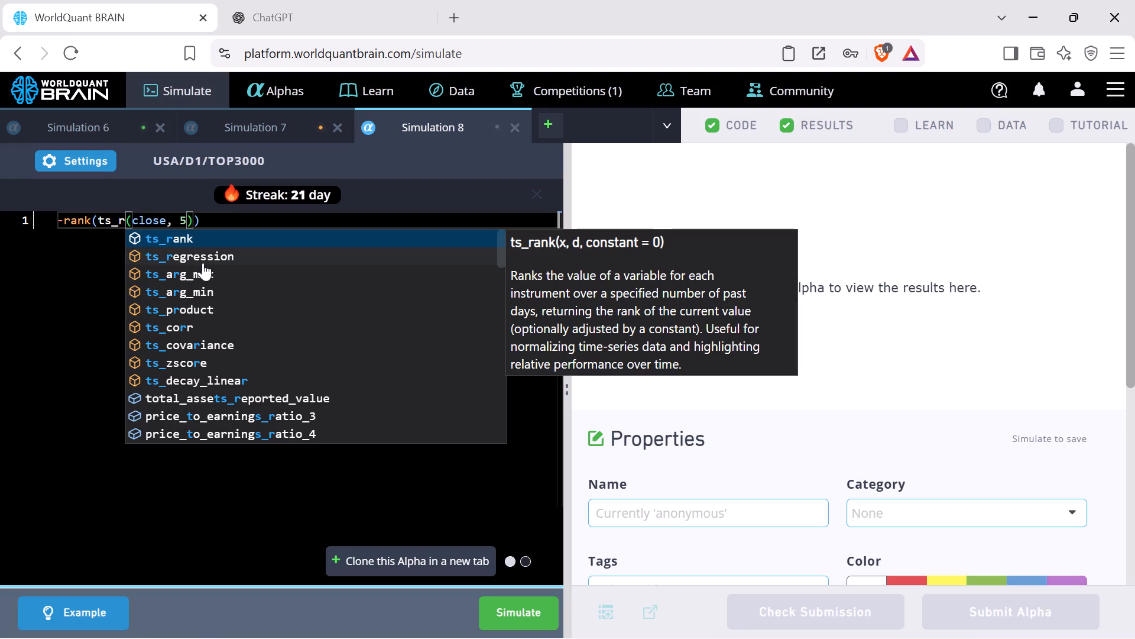
left_click(177, 239)
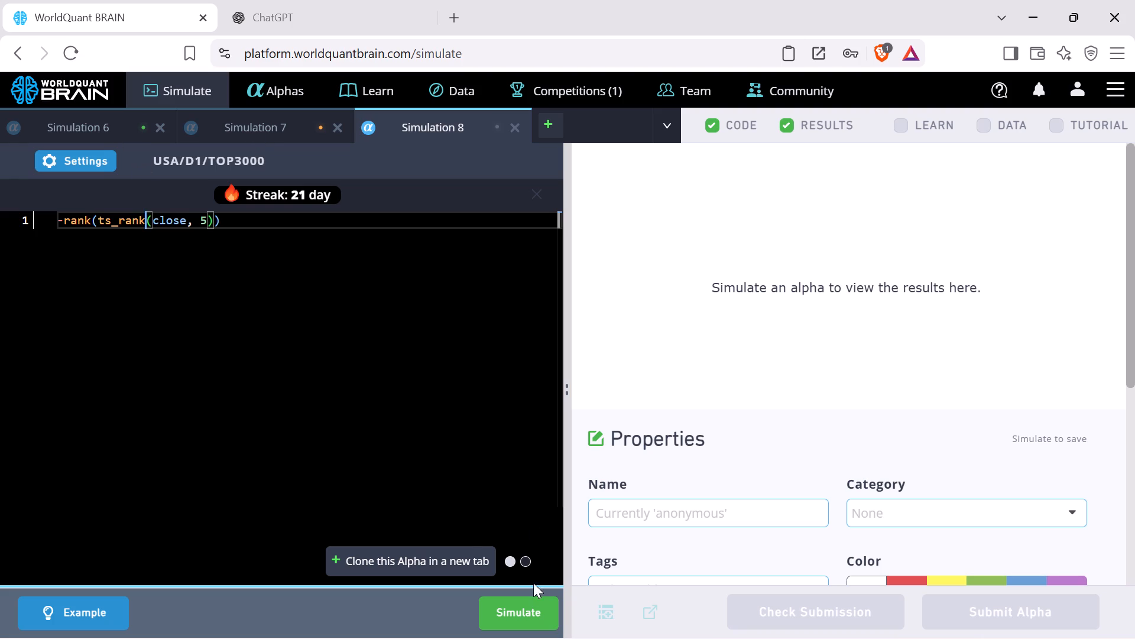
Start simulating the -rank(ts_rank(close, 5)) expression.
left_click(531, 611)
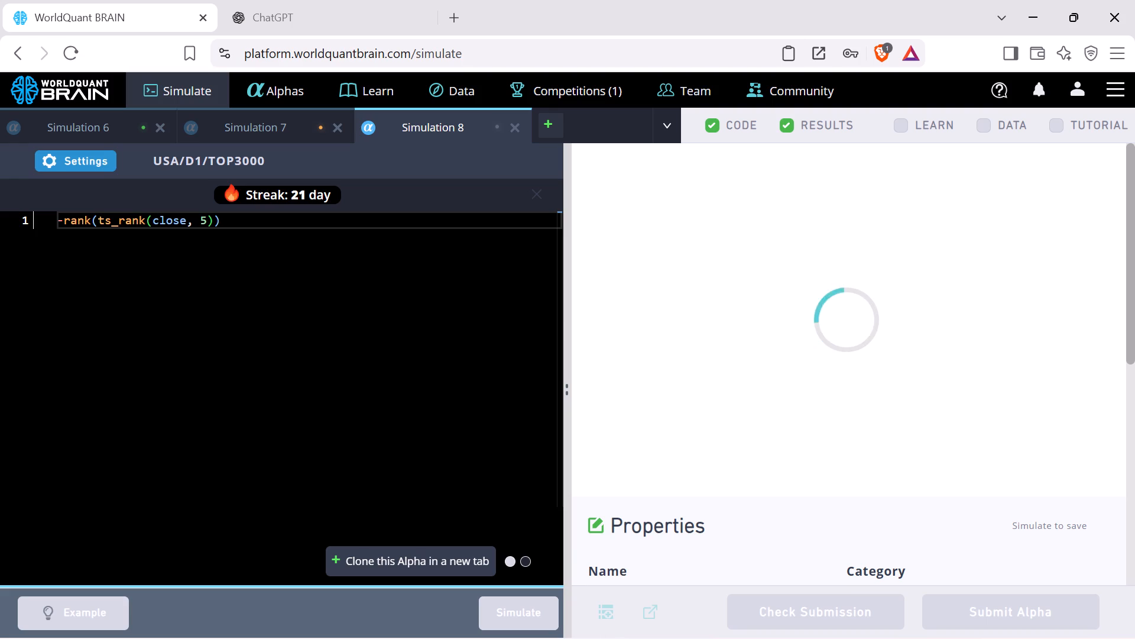
Close Simulation 6.
left_click(275, 129)
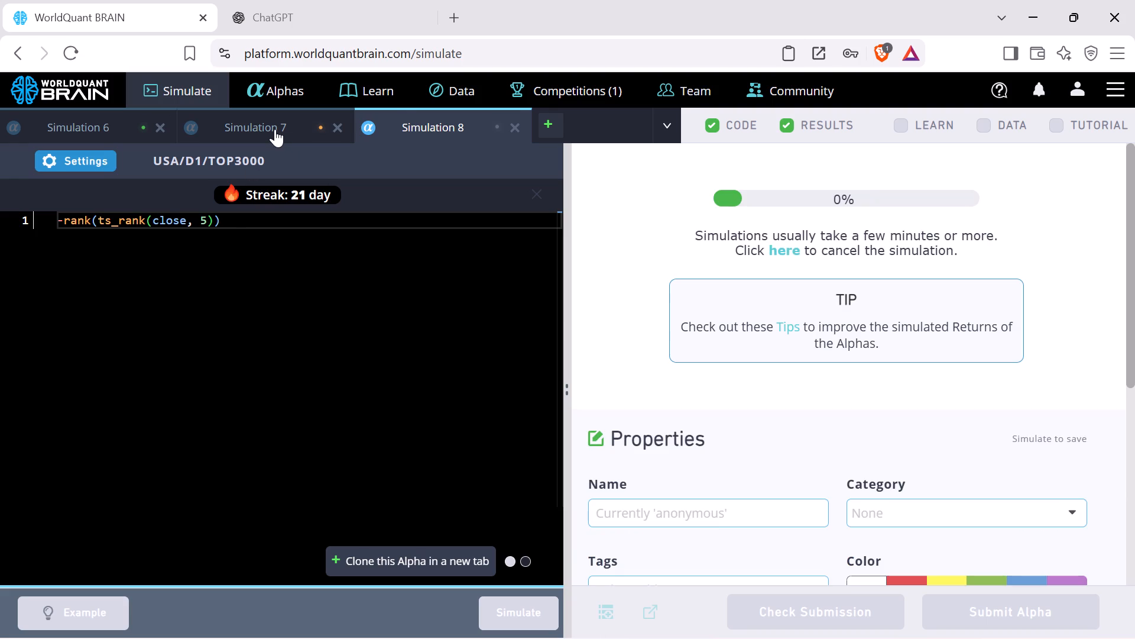
left_click(275, 129)
left_click(103, 132)
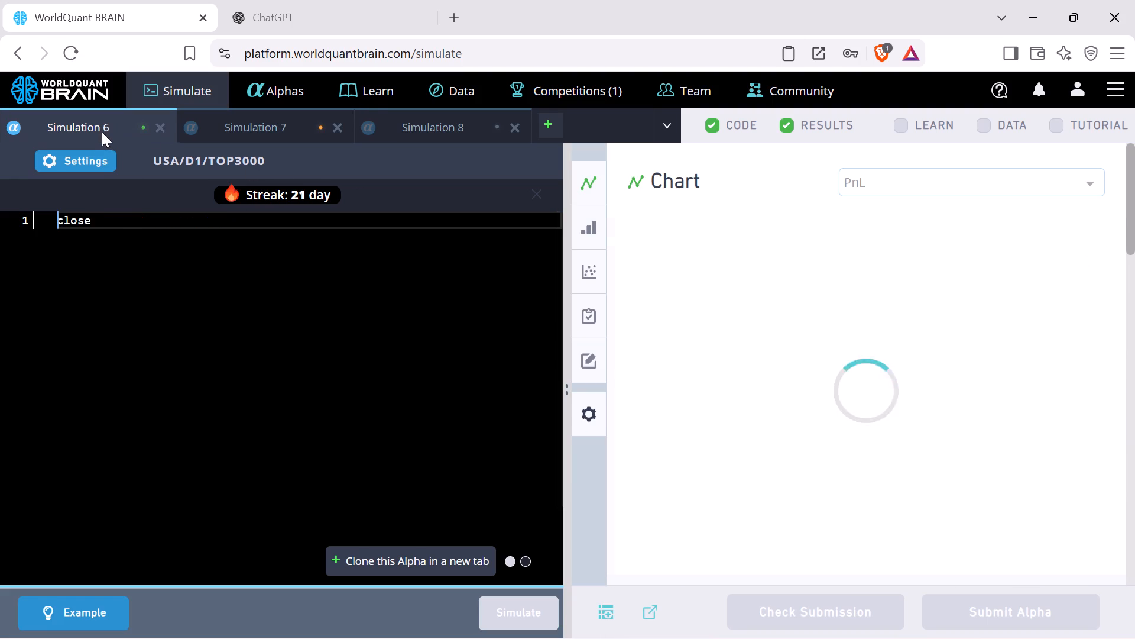
left_click(164, 128)
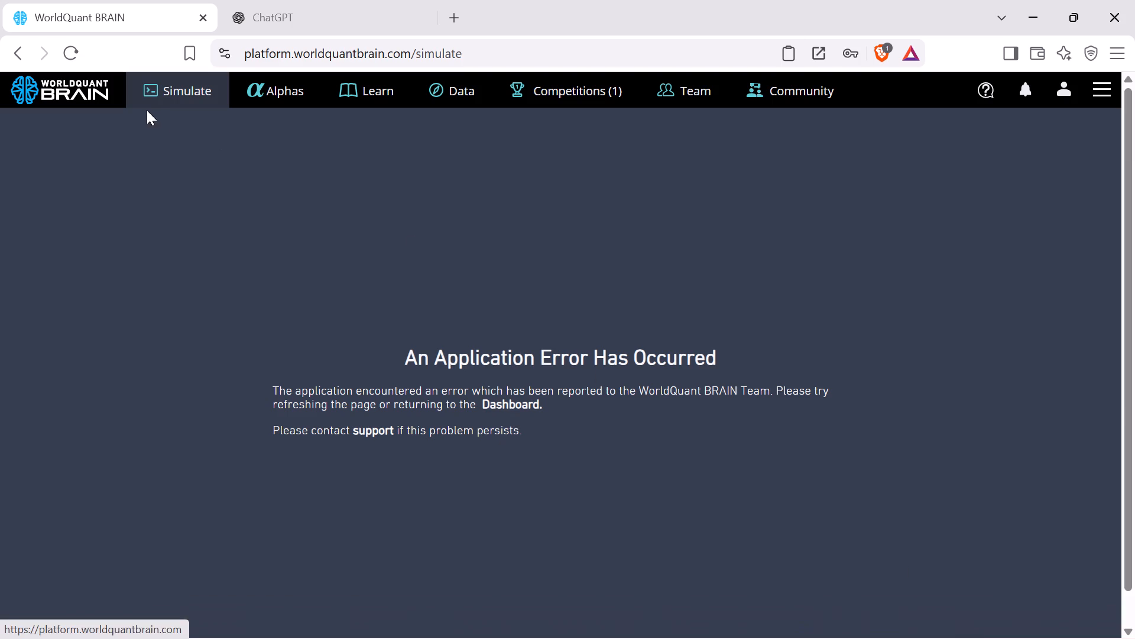
Reload the simulation page, accepting that unsaved changes may be lost.
left_click(67, 53)
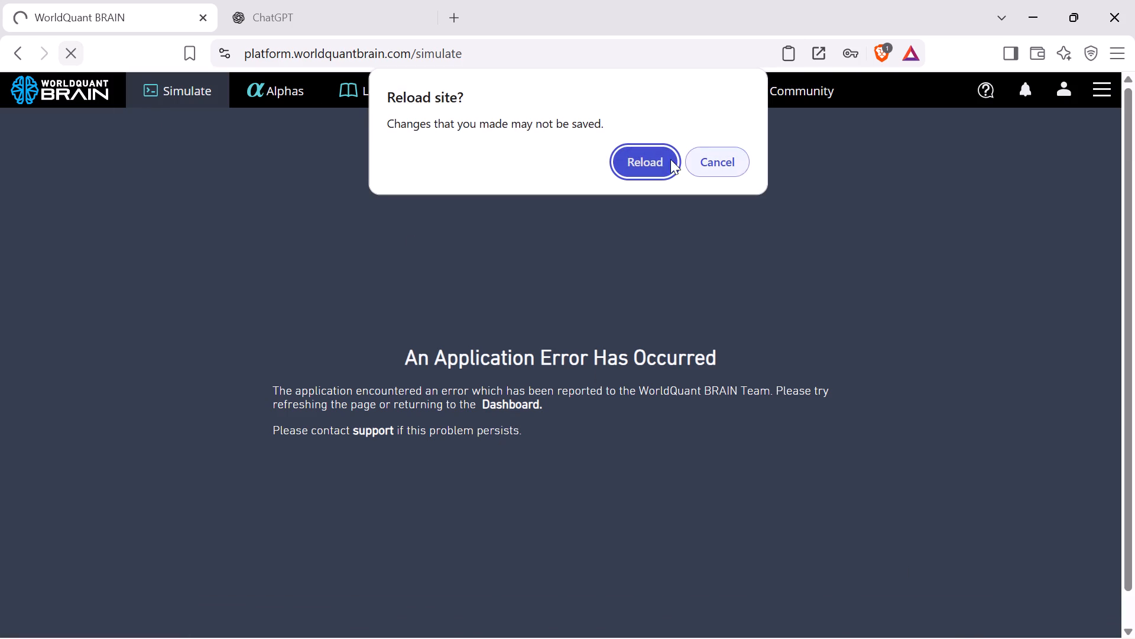
left_click(631, 157)
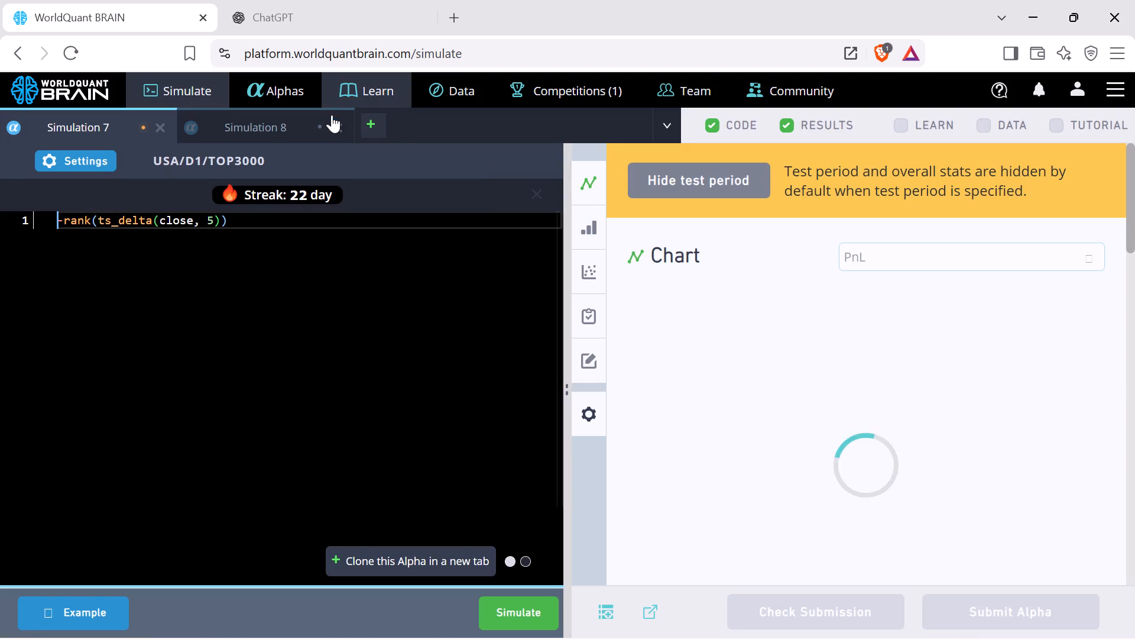
Run Simulation 8 with the expression -rank(ts_rank(close, 5)).
left_click(264, 132)
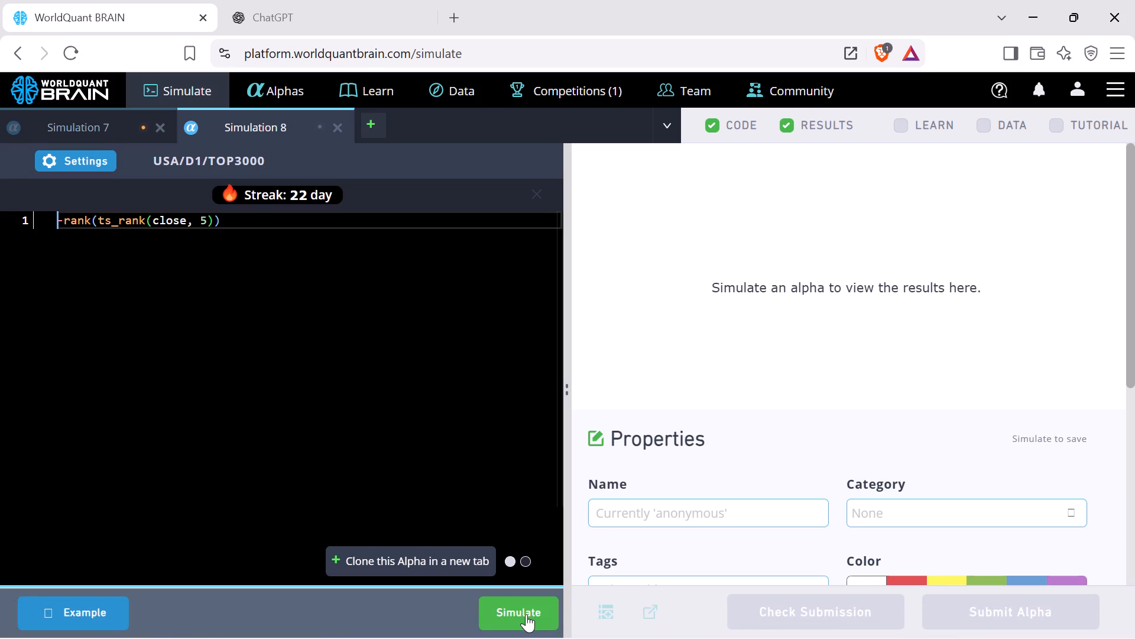
left_click(204, 221)
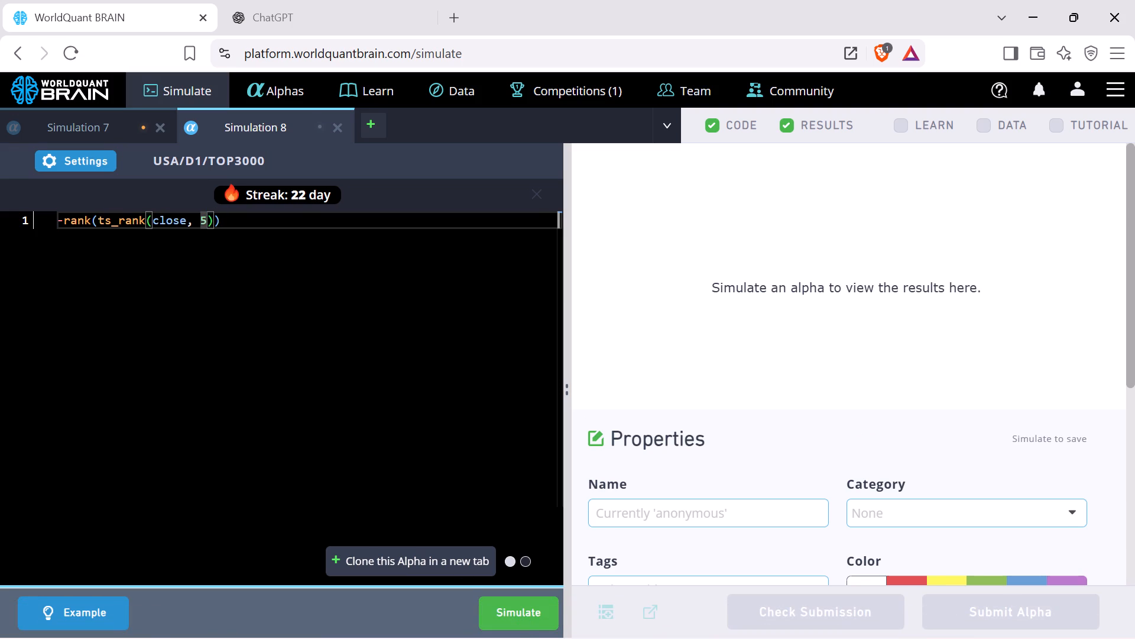
left_click(90, 157)
left_click(95, 156)
left_click(511, 622)
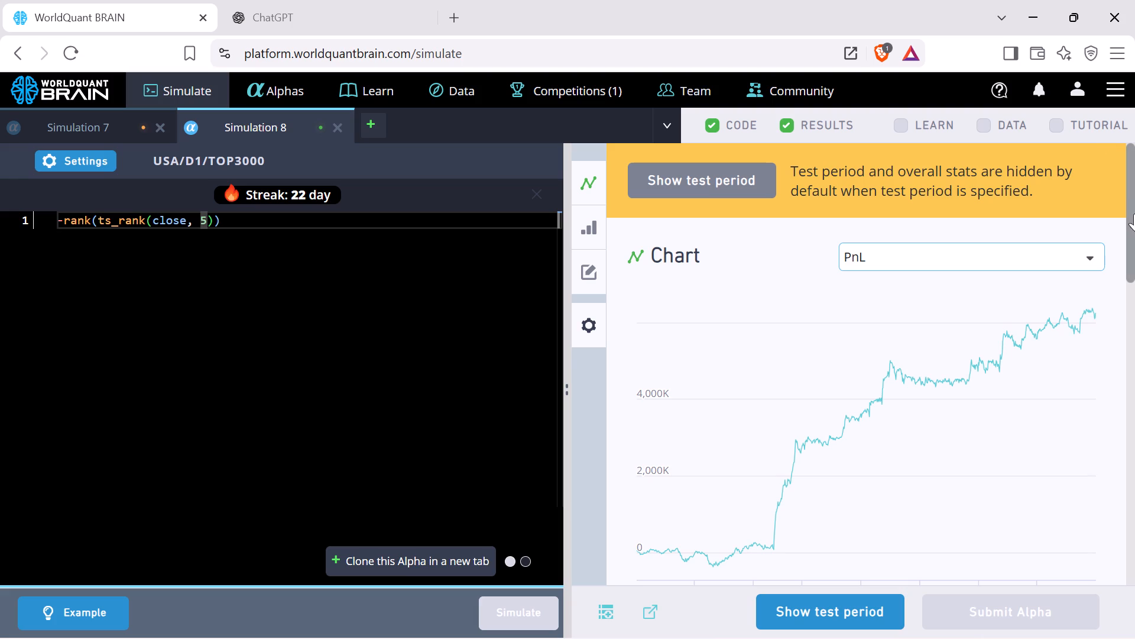
Show the test period in the results of Simulation 8.
left_click(857, 608)
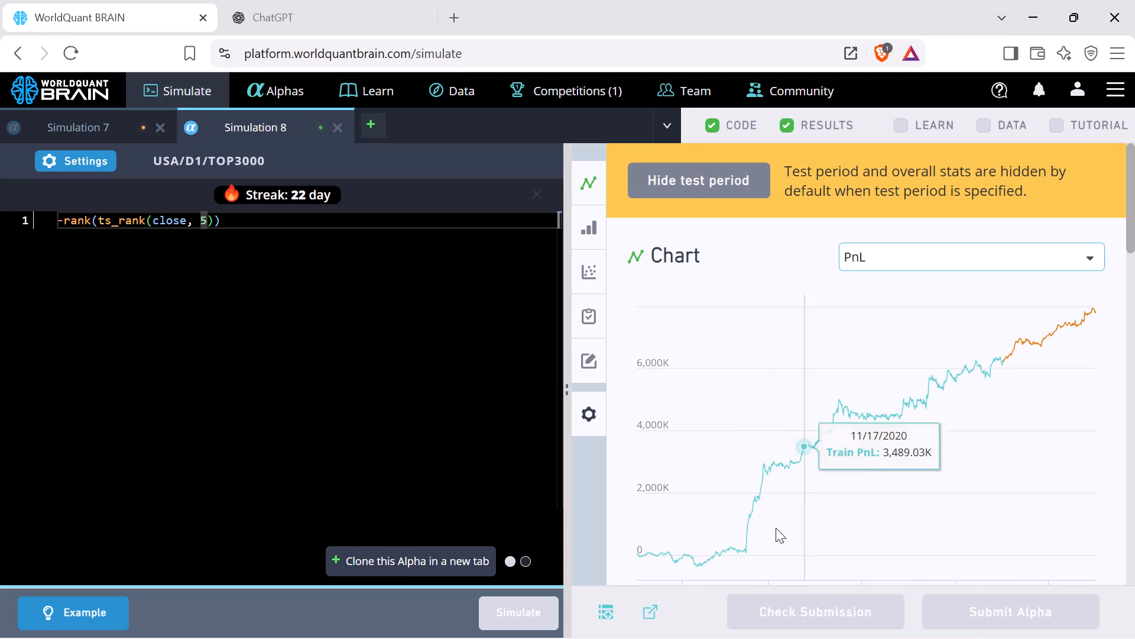
Show the in-sample (IS) period figures in the summary of Simulation 8.
scroll(742, 447, "down", 5)
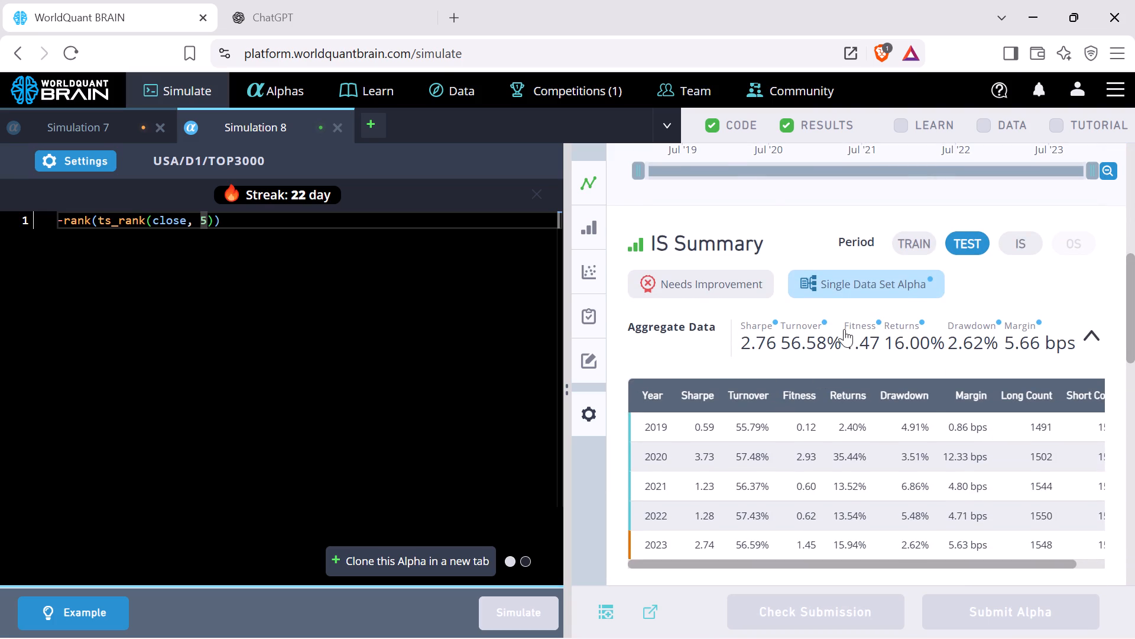
left_click(1008, 251)
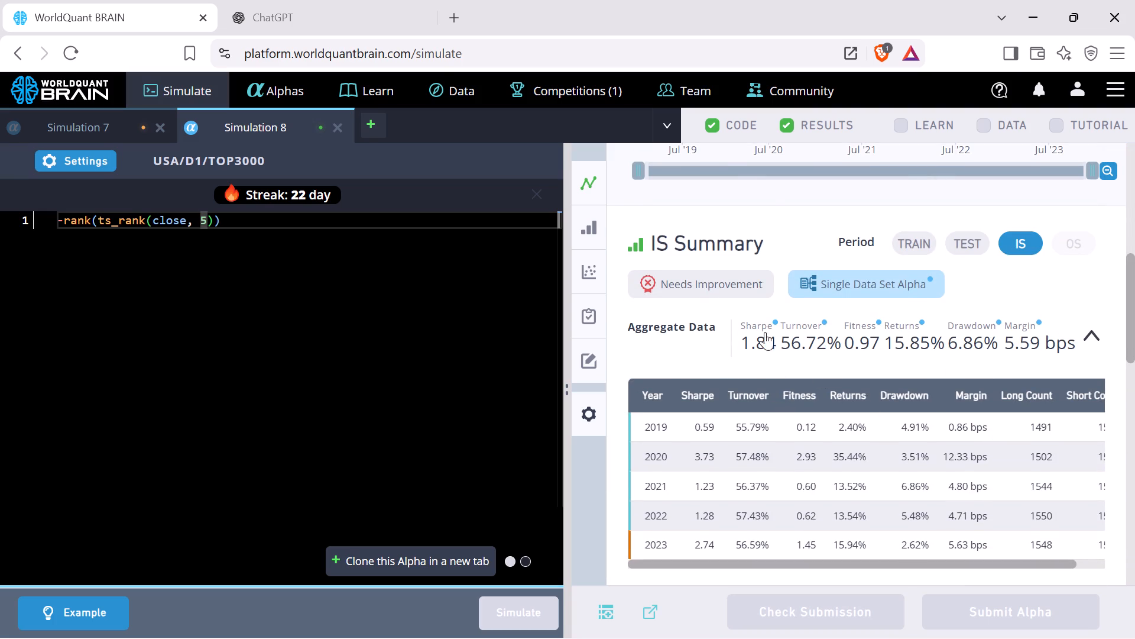
Set the decay of Simulation 8 to 5 in its settings, apply it and rerun the simulation.
left_click(449, 317)
left_click(56, 165)
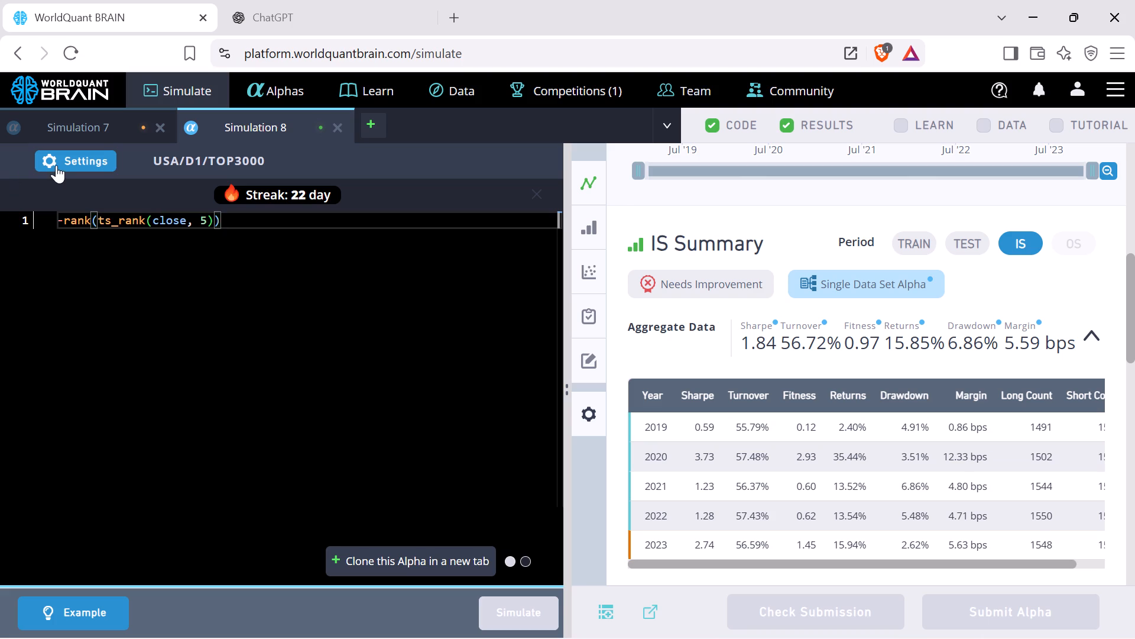
left_click(345, 430)
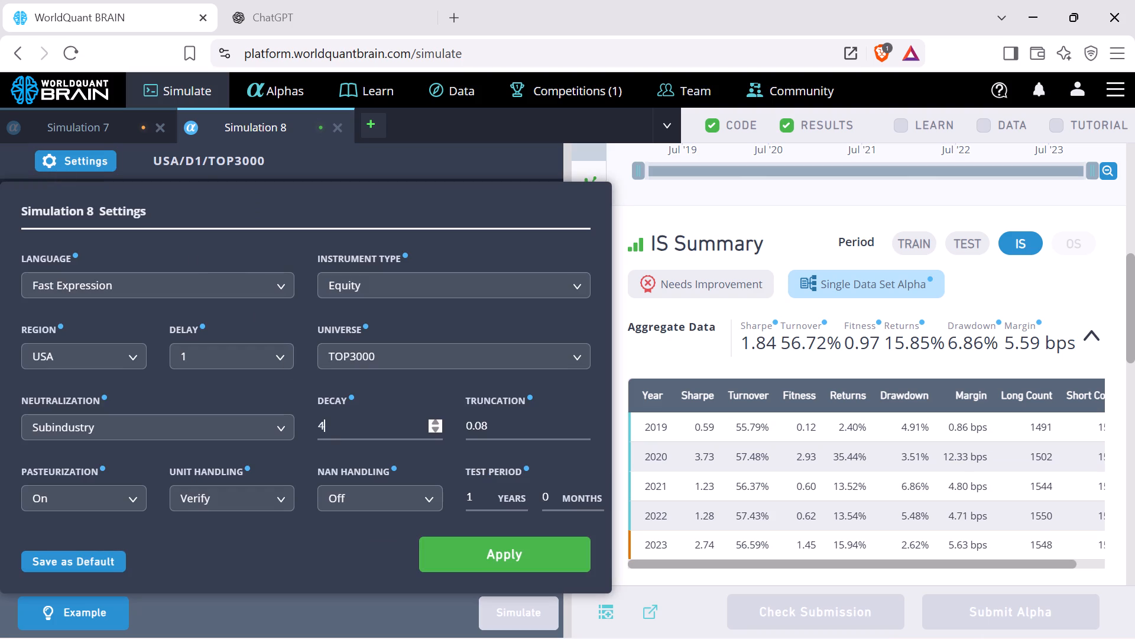
left_click(434, 424)
left_click(511, 554)
left_click(524, 610)
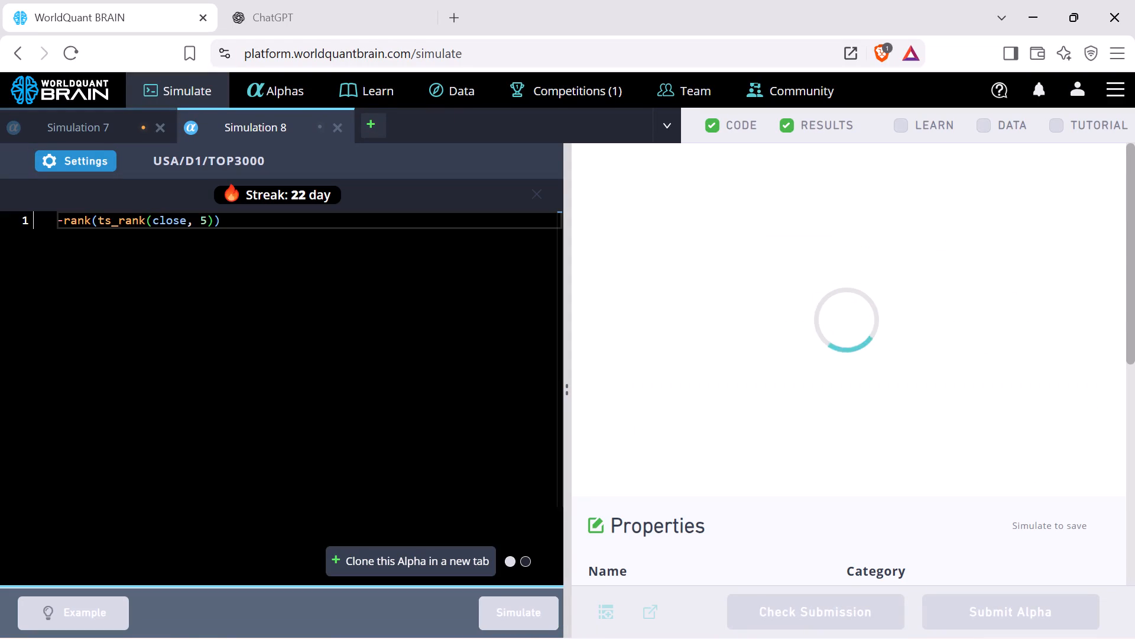
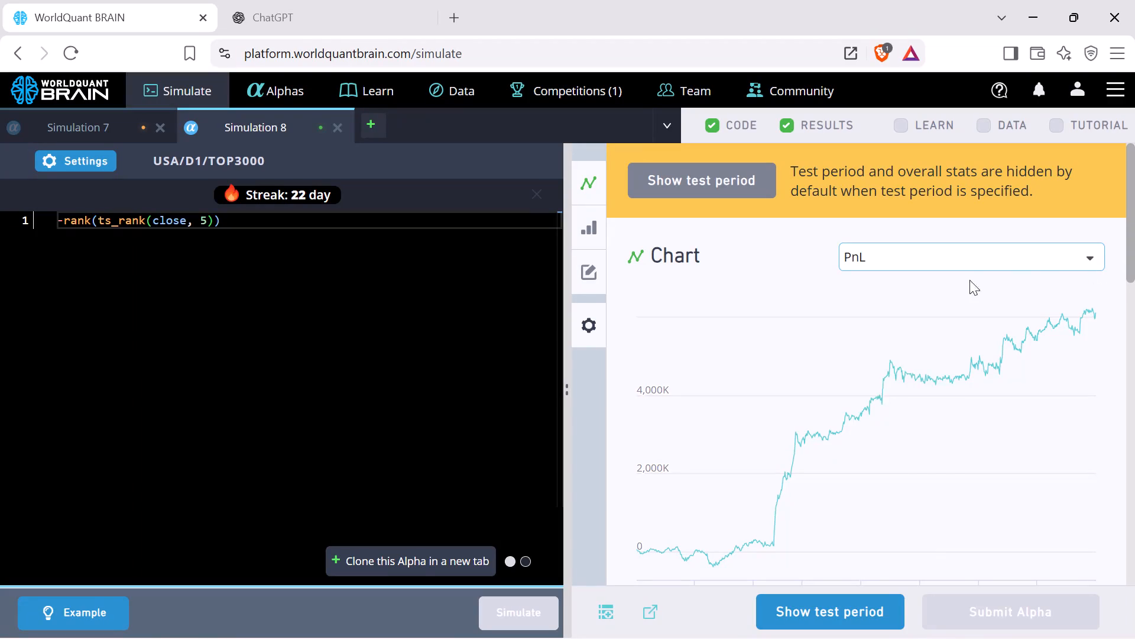
Show the test period in Simulation 8's results and switch its summary to the in-sample (IS) period.
left_click(874, 609)
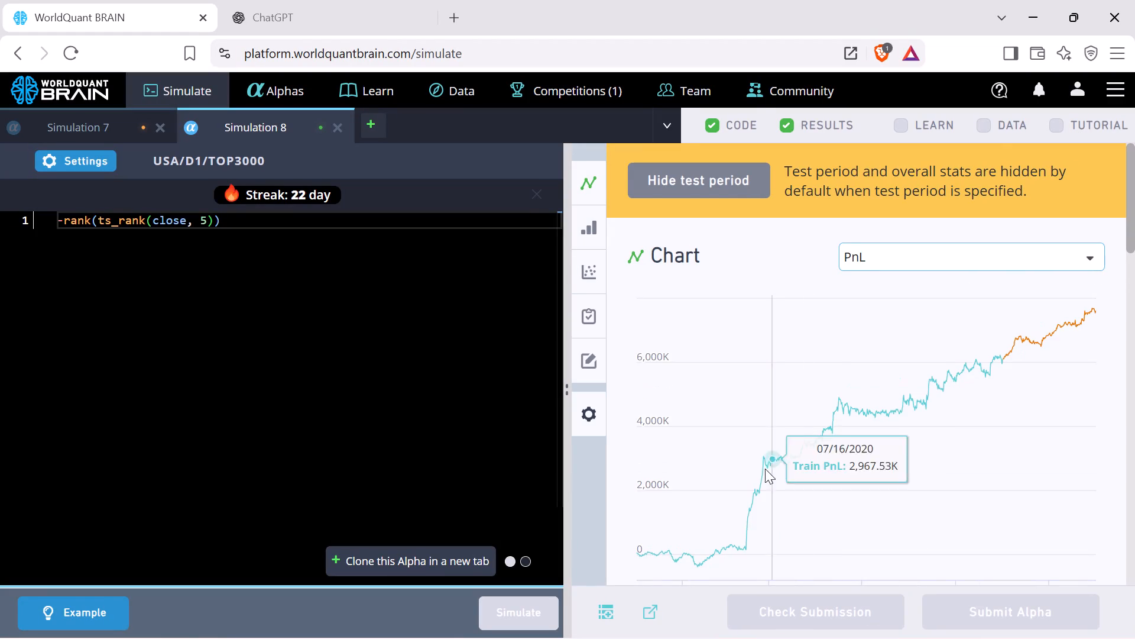
scroll(762, 460, "down", 7)
scroll(938, 231, "up", 2)
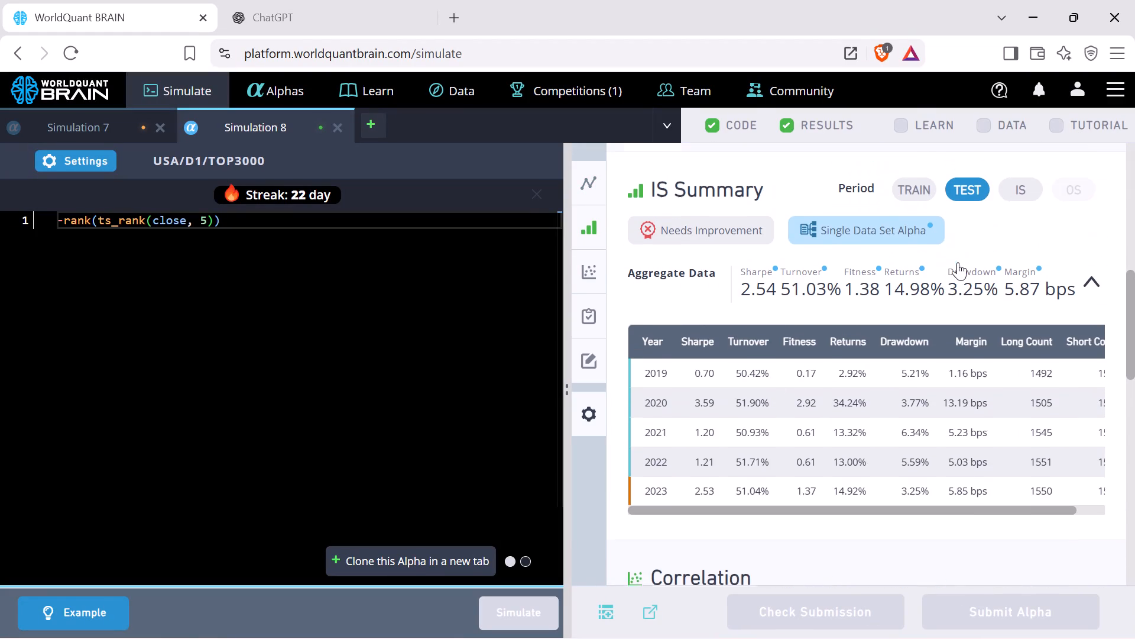
left_click(1019, 250)
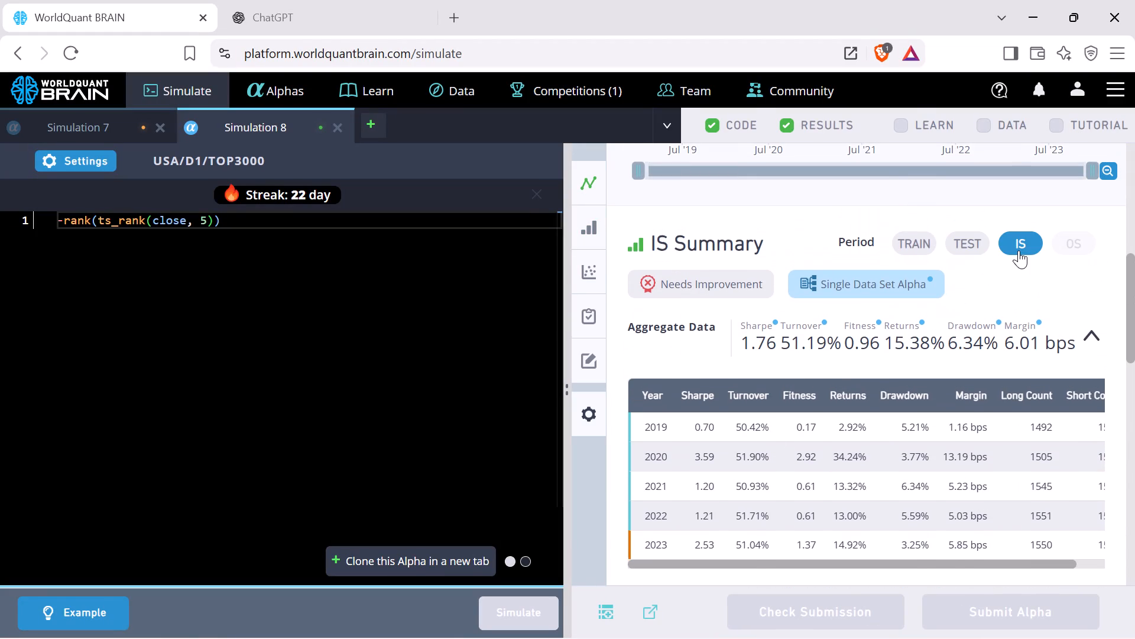
Set the decay of Simulation 8 to 3 in its settings, apply it and rerun the simulation.
left_click(74, 160)
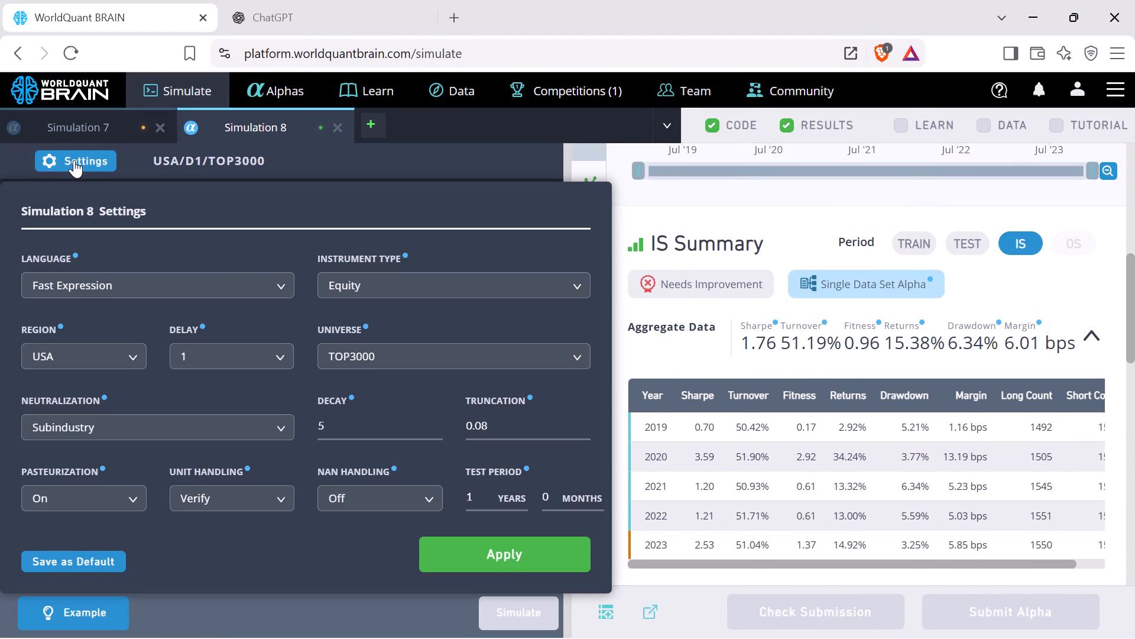
double_click(436, 431)
left_click(481, 553)
left_click(496, 605)
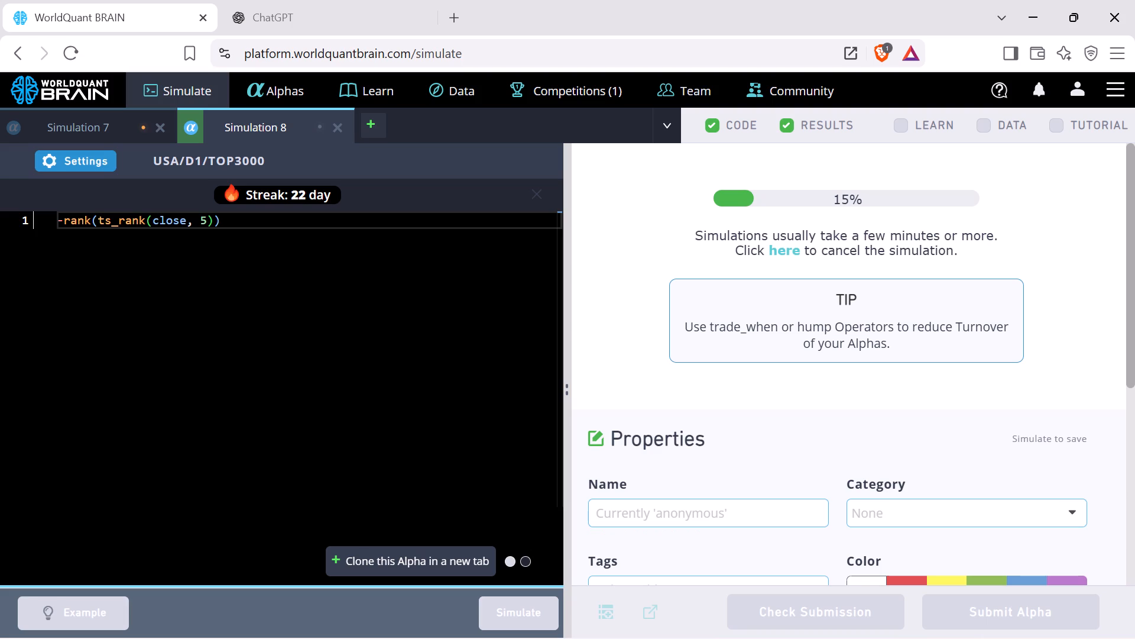
Review Simulation 7's summary for the test and in-sample (IS) periods, along with its testing status, for comparison.
scroll(434, 384, "up", 1)
left_click(122, 125)
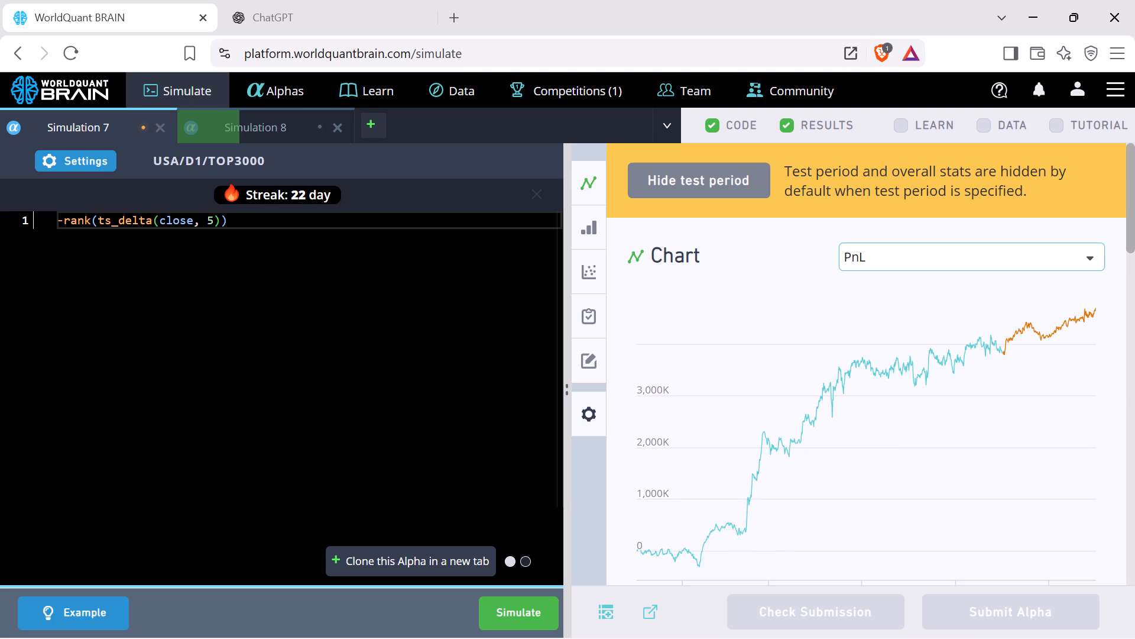
scroll(696, 475, "down", 3)
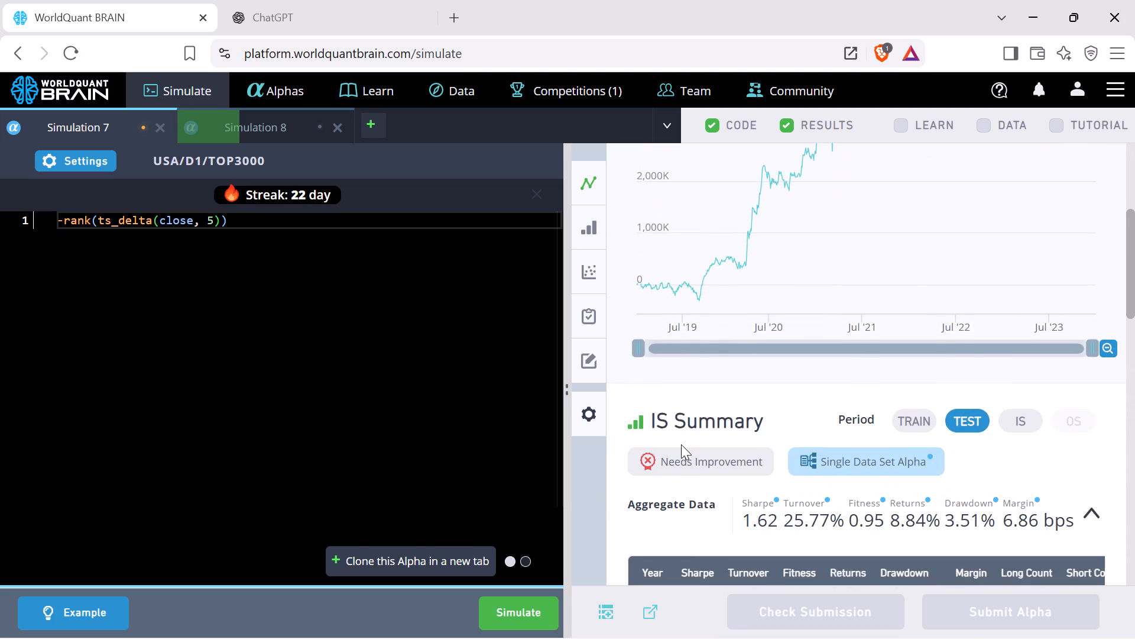
scroll(681, 444, "up", 1)
scroll(682, 444, "down", 2)
left_click(1021, 333)
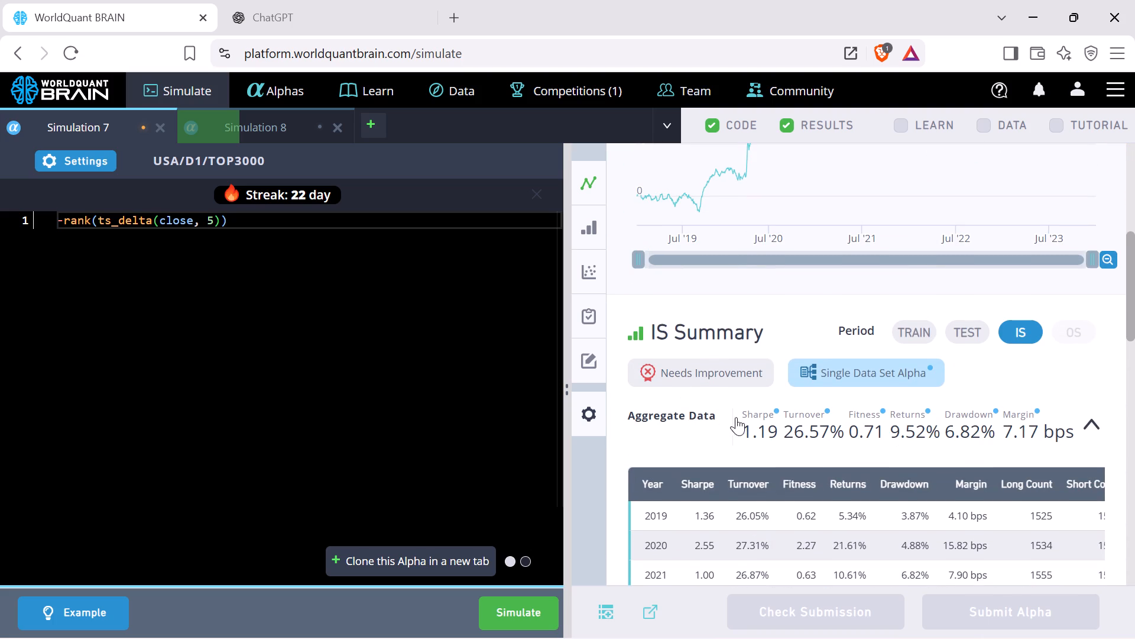
scroll(736, 417, "down", 7)
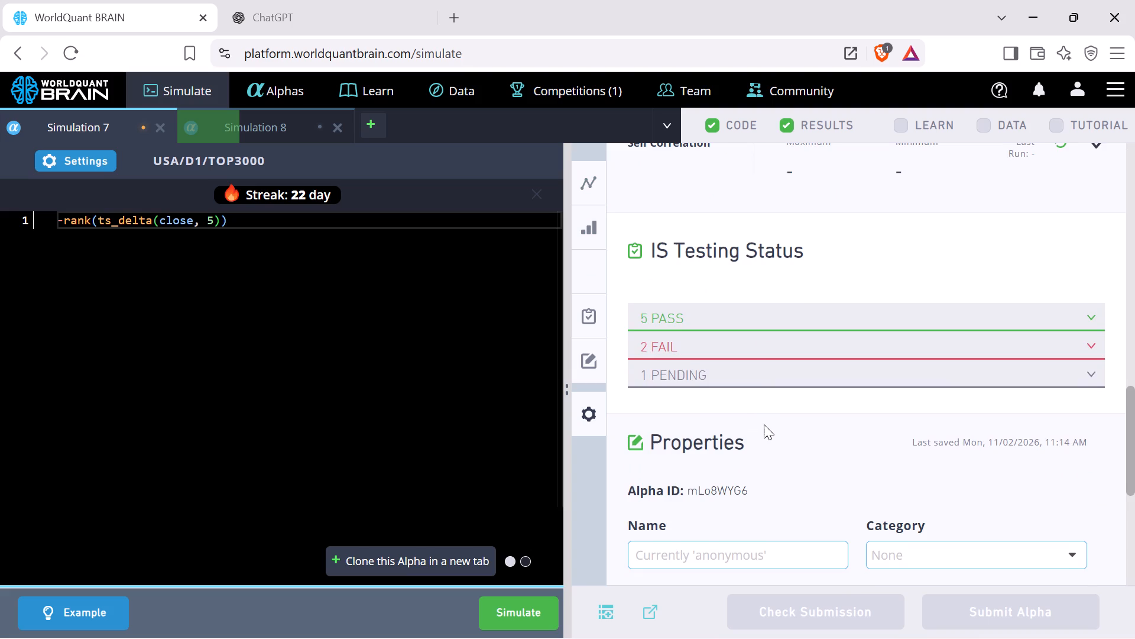
scroll(764, 424, "up", 8)
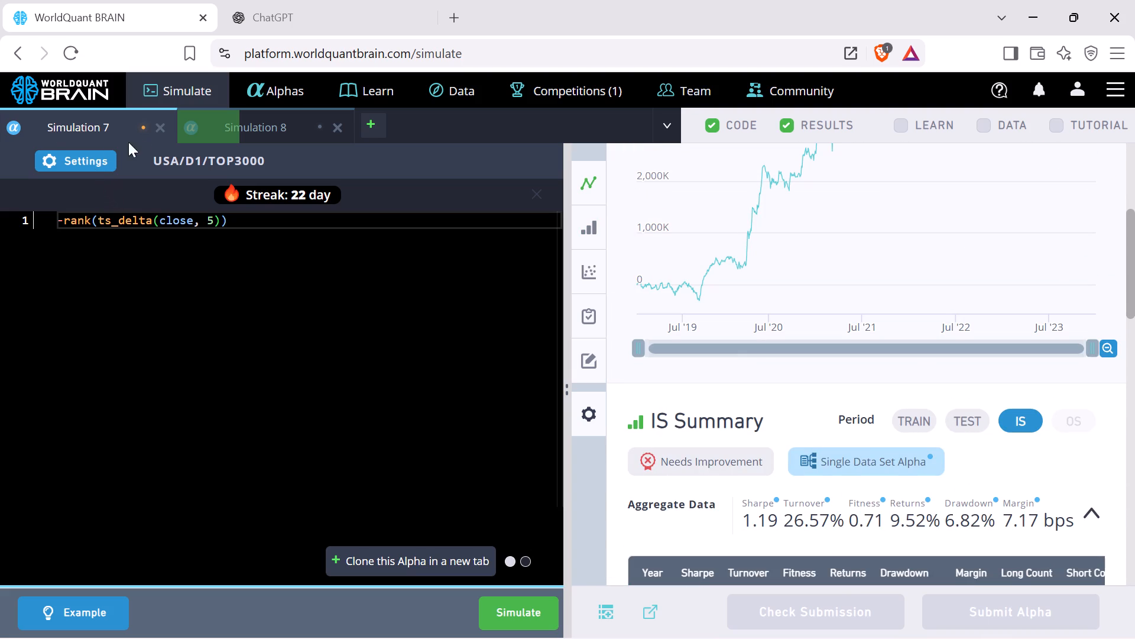
Return to Simulation 8, show its test period and switch the summary to the in-sample (IS) period.
left_click(235, 130)
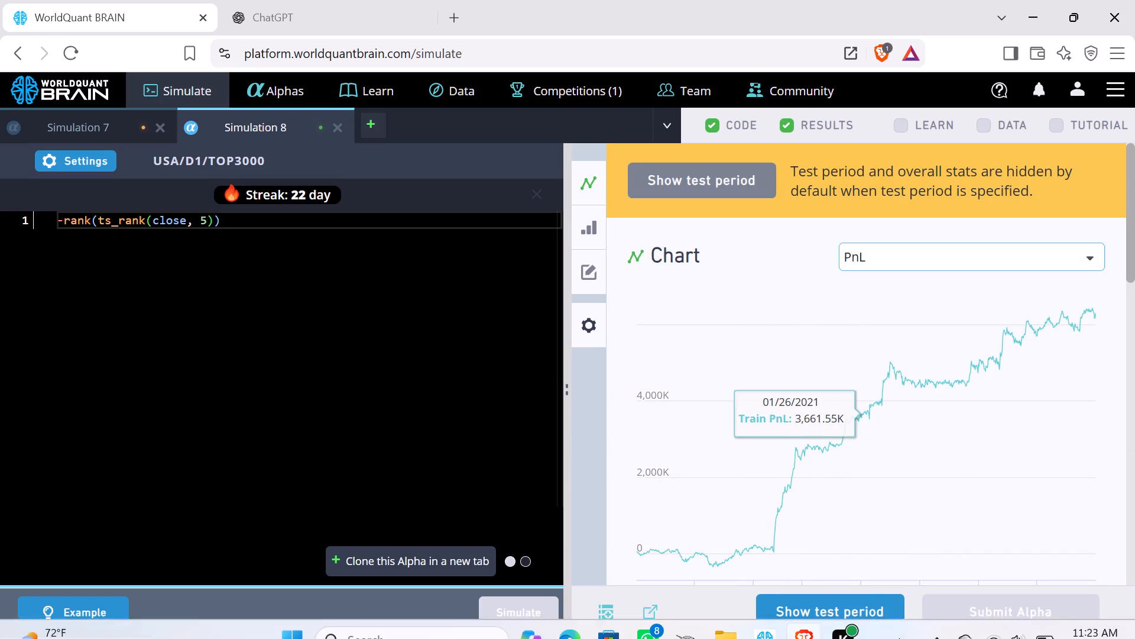
left_click(861, 612)
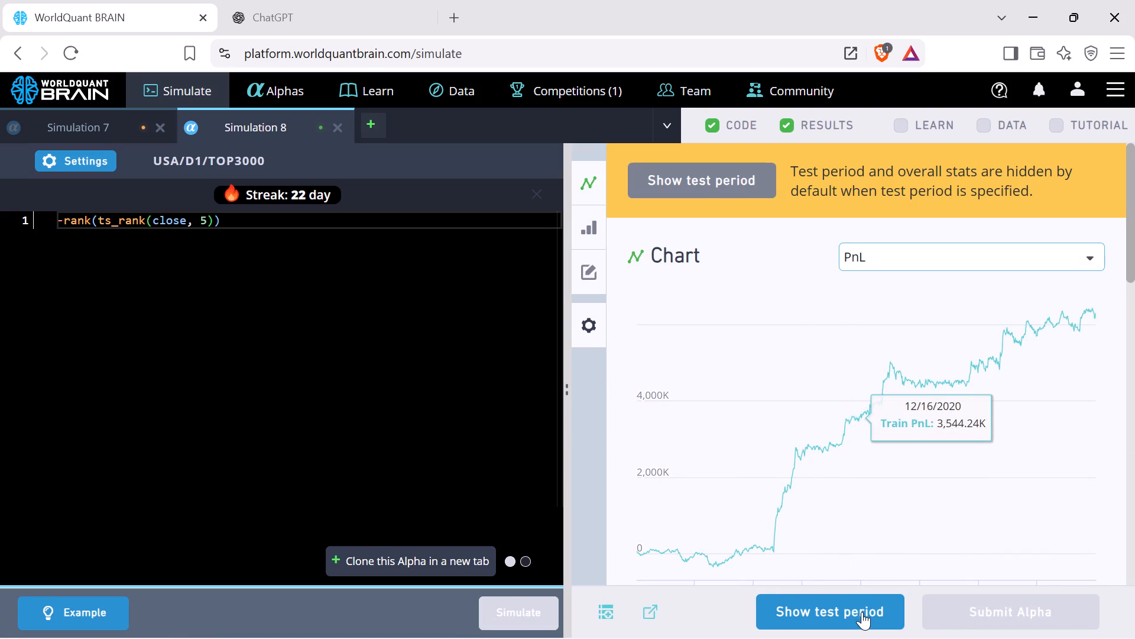
scroll(857, 538, "down", 4)
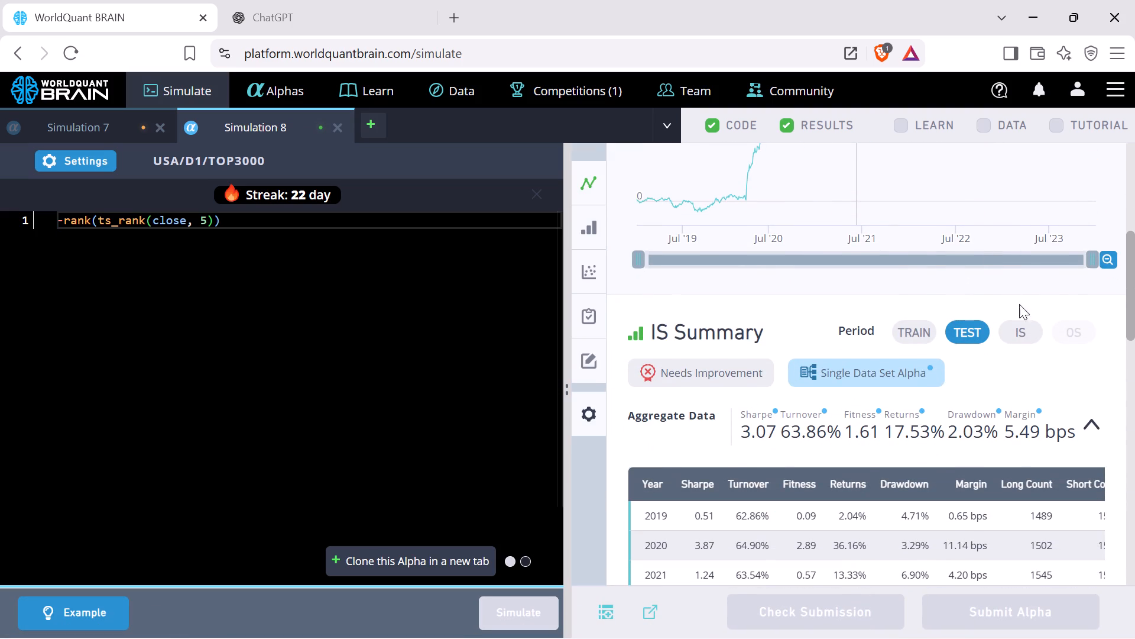
left_click(1037, 324)
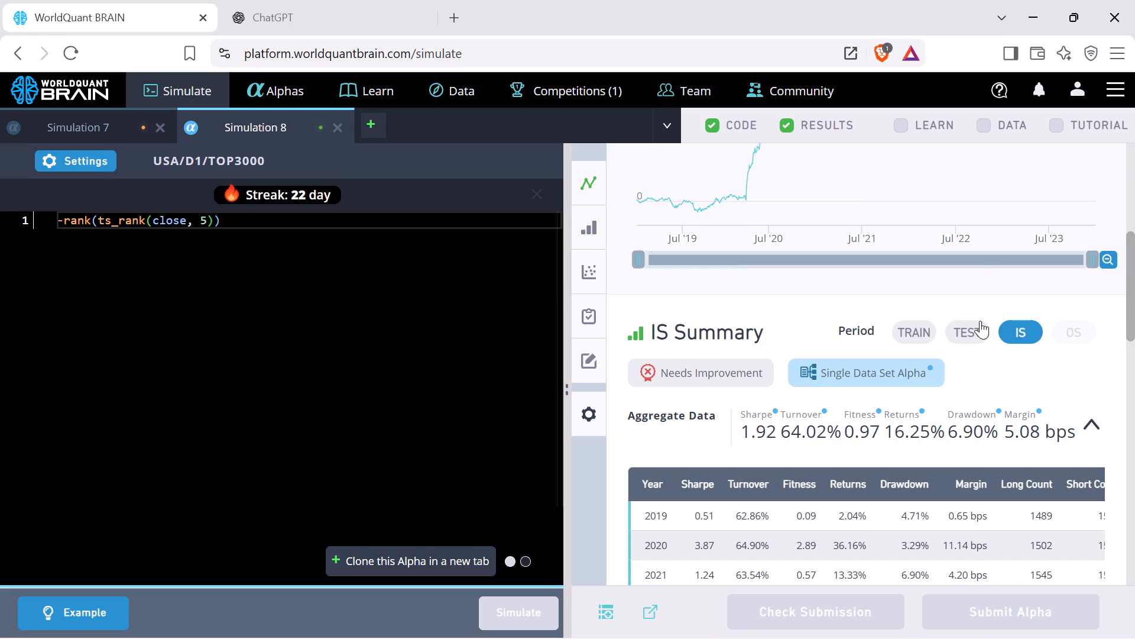
Set the decay of Simulation 8 to 2 in its settings, apply it and rerun the simulation.
left_click(60, 165)
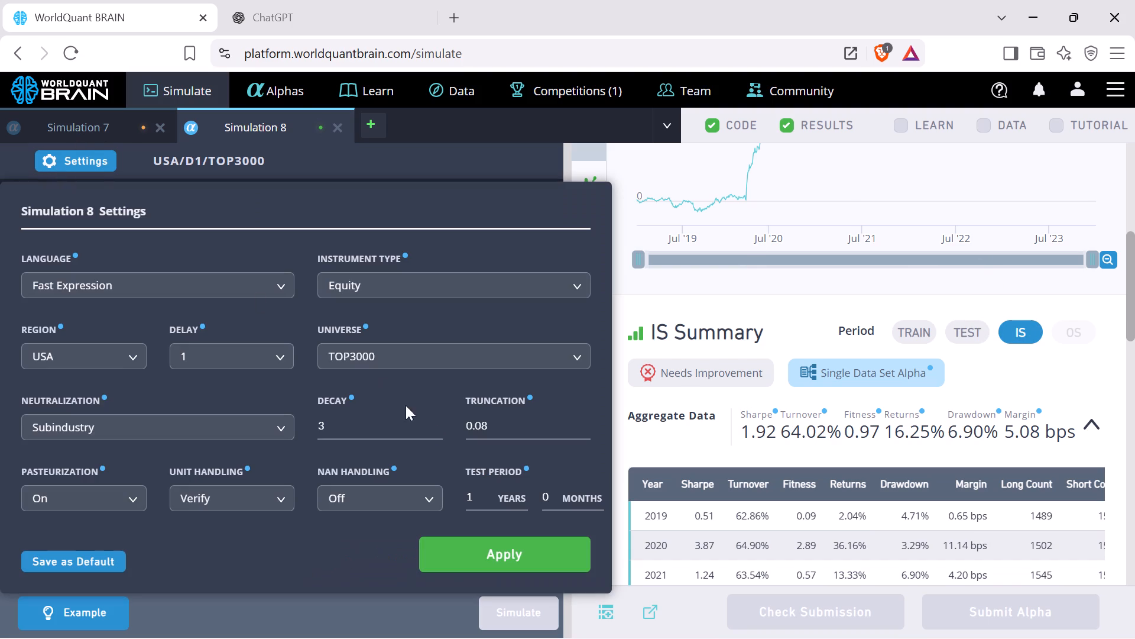
left_click(439, 431)
left_click(474, 552)
left_click(553, 610)
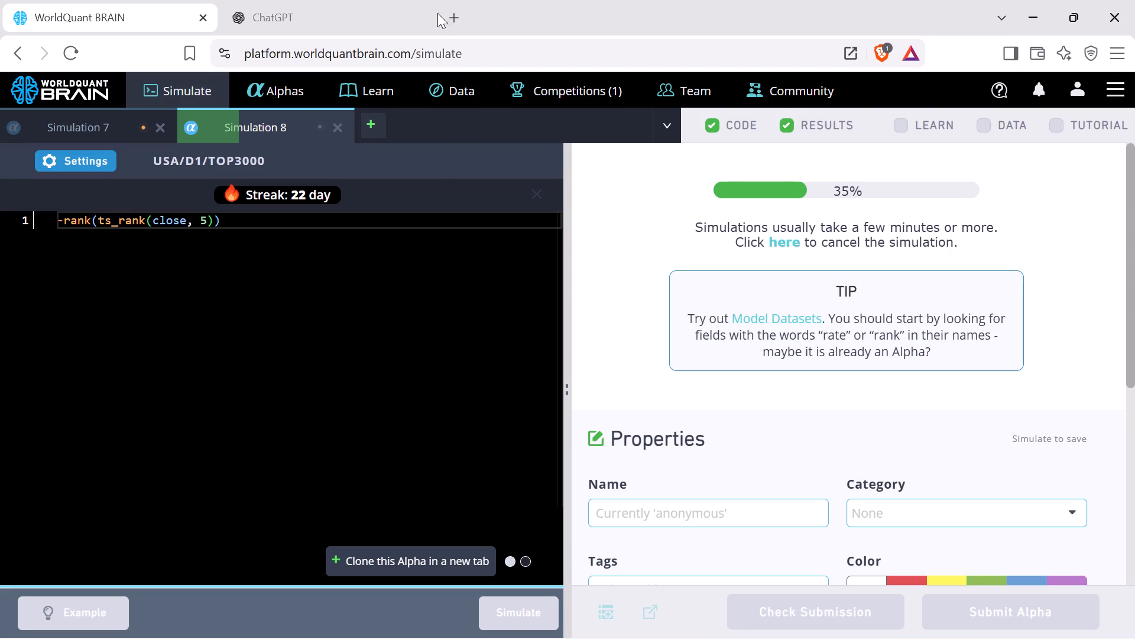
Open YouTube in a new browser tab.
left_click(459, 18)
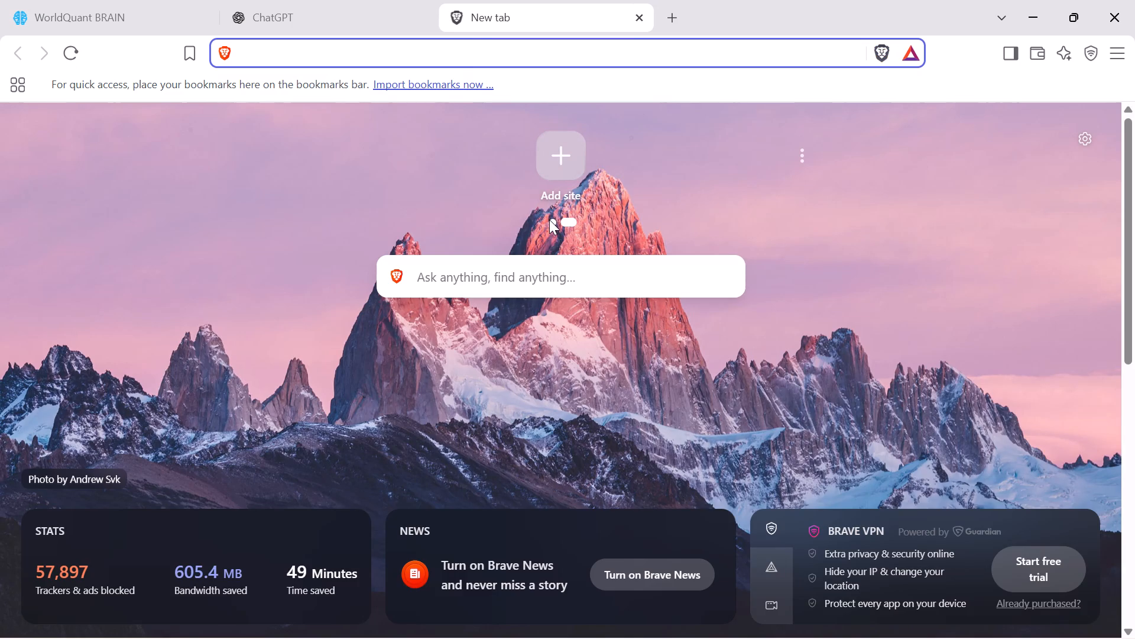
left_click(549, 220)
left_click(550, 228)
double_click(549, 221)
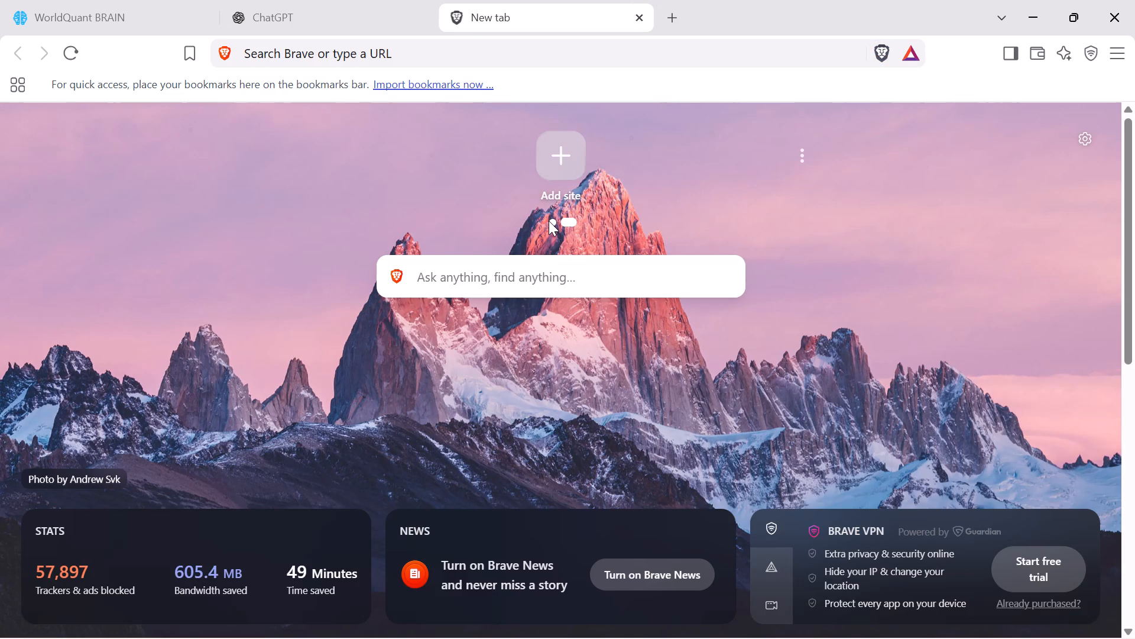
double_click(553, 222)
left_click(564, 173)
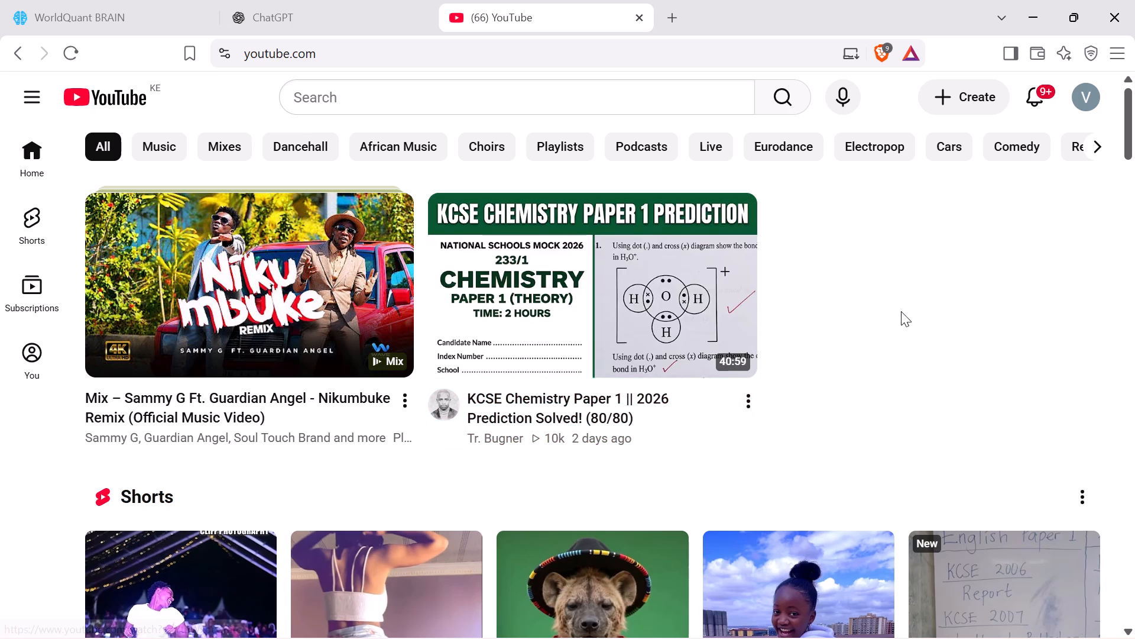
Browse the YouTube home feed and play the Catholic songs mix "Nyimbo Katoliki za Kuwaombea Marehemu".
scroll(901, 306, "down", 3)
scroll(874, 398, "down", 1)
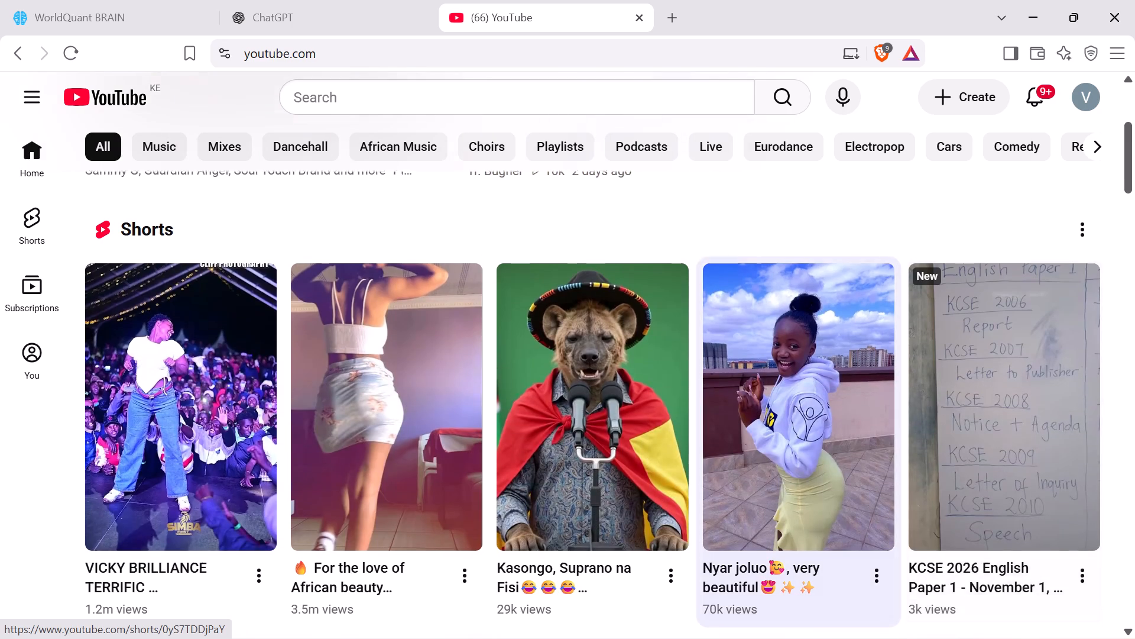
scroll(873, 399, "down", 3)
scroll(861, 403, "up", 2)
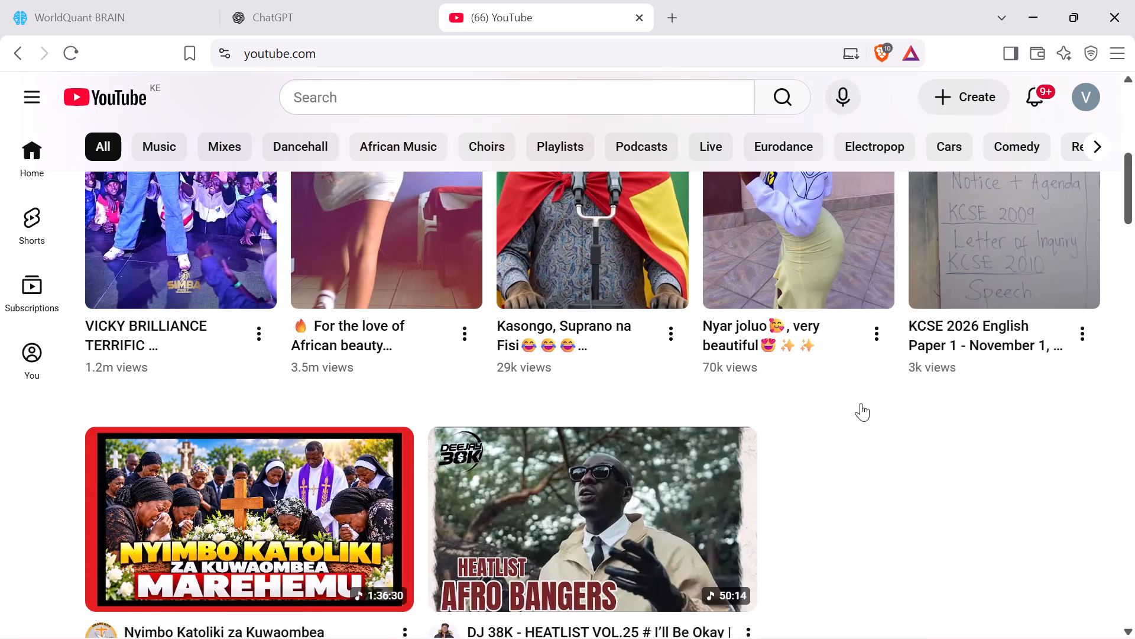
scroll(861, 402, "up", 1)
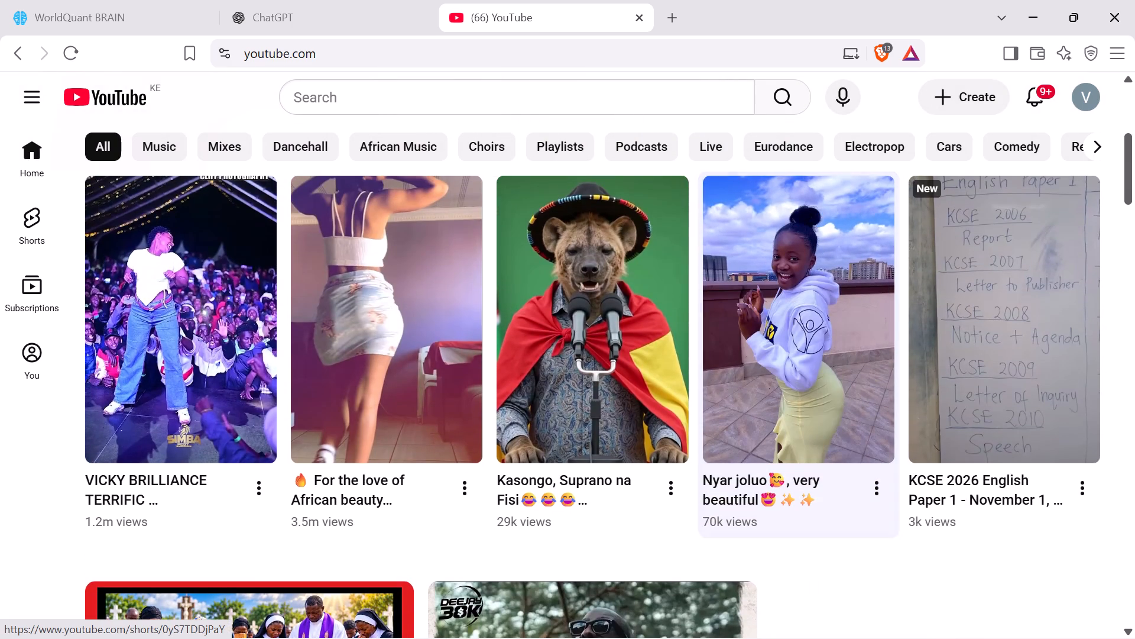
scroll(861, 402, "down", 3)
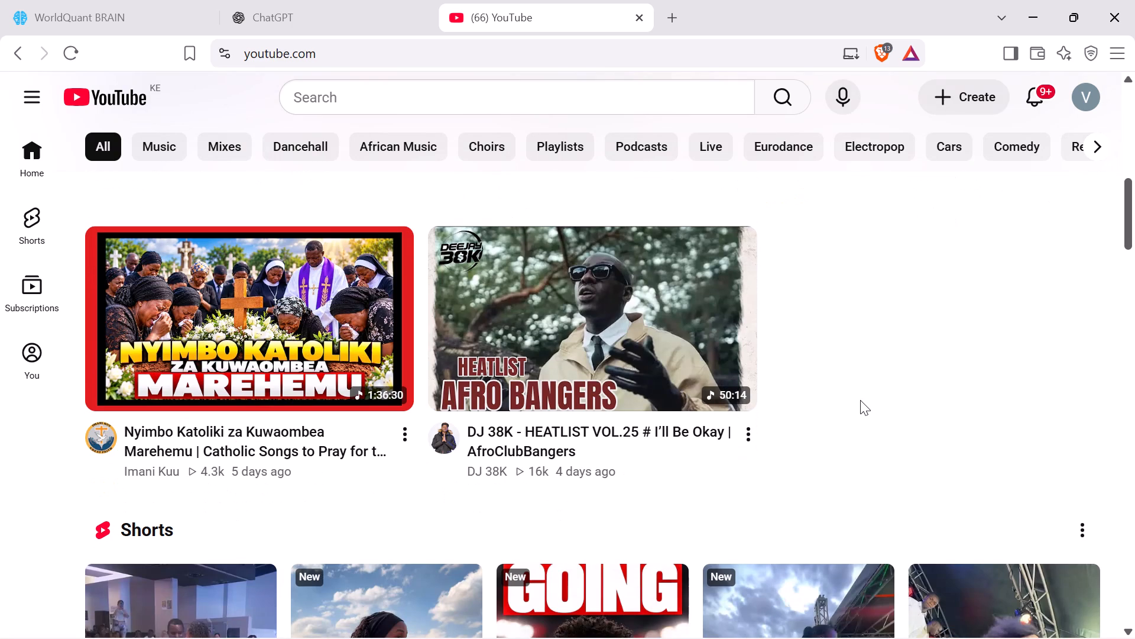
scroll(860, 400, "down", 1)
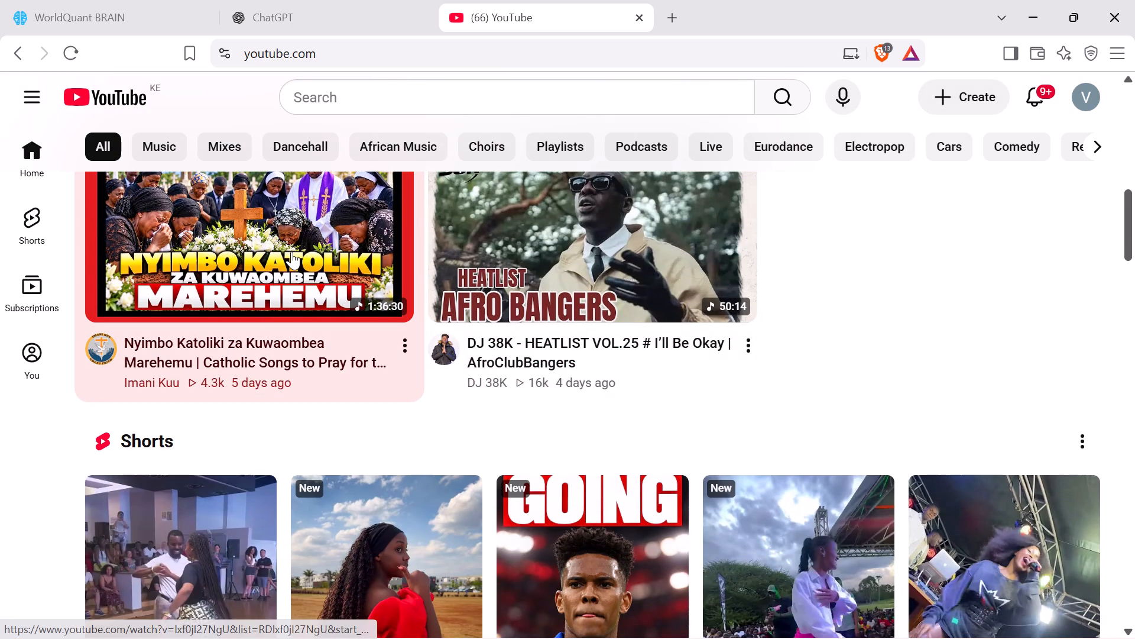
left_click(293, 251)
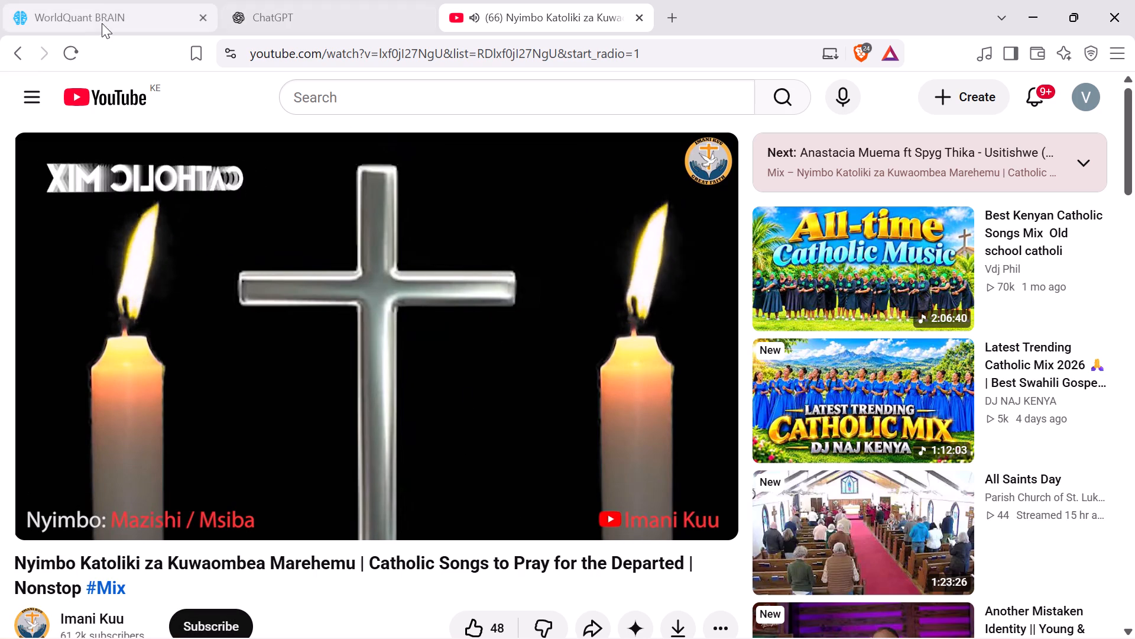
Return to WorldQuant BRAIN, show Simulation 8's test period and switch its summary to the in-sample (IS) period.
left_click(100, 5)
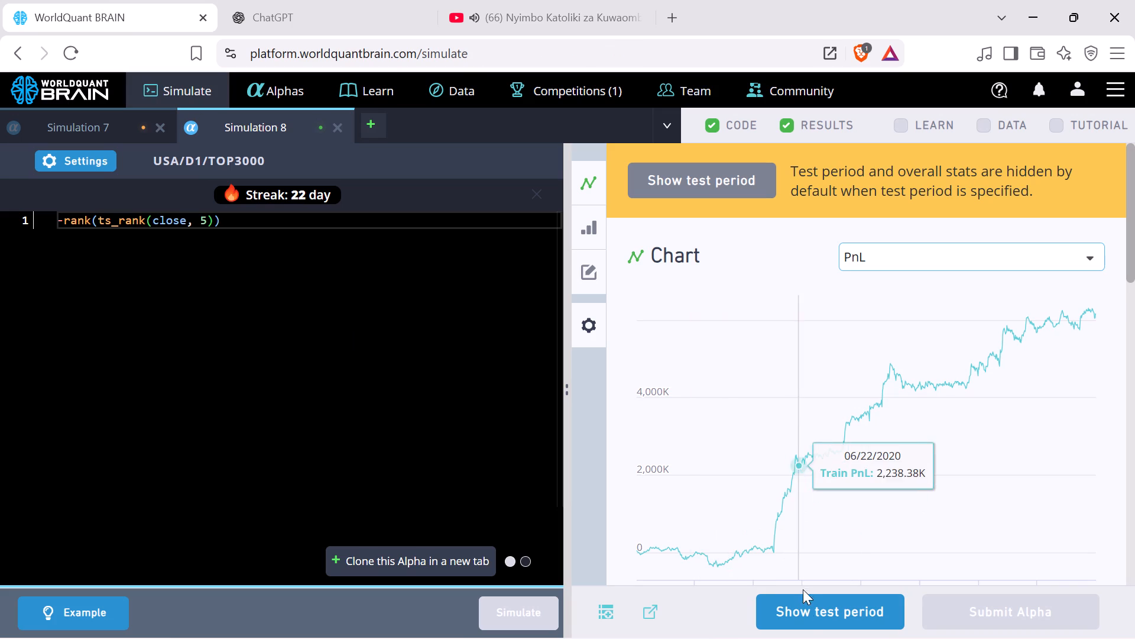
left_click(808, 621)
scroll(790, 566, "down", 5)
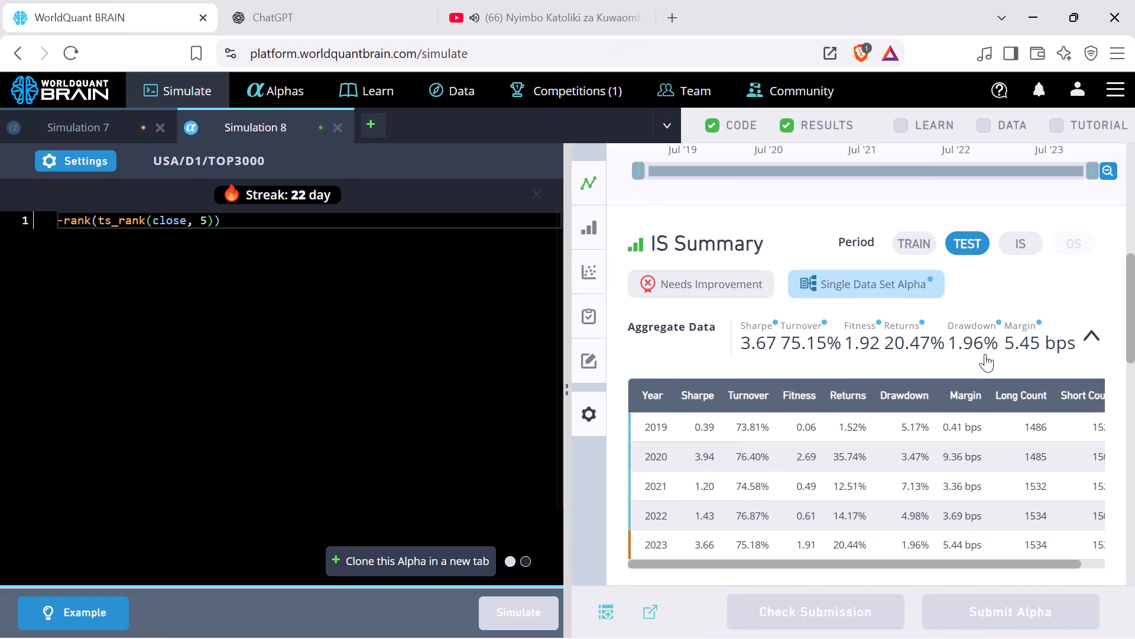
left_click(1023, 240)
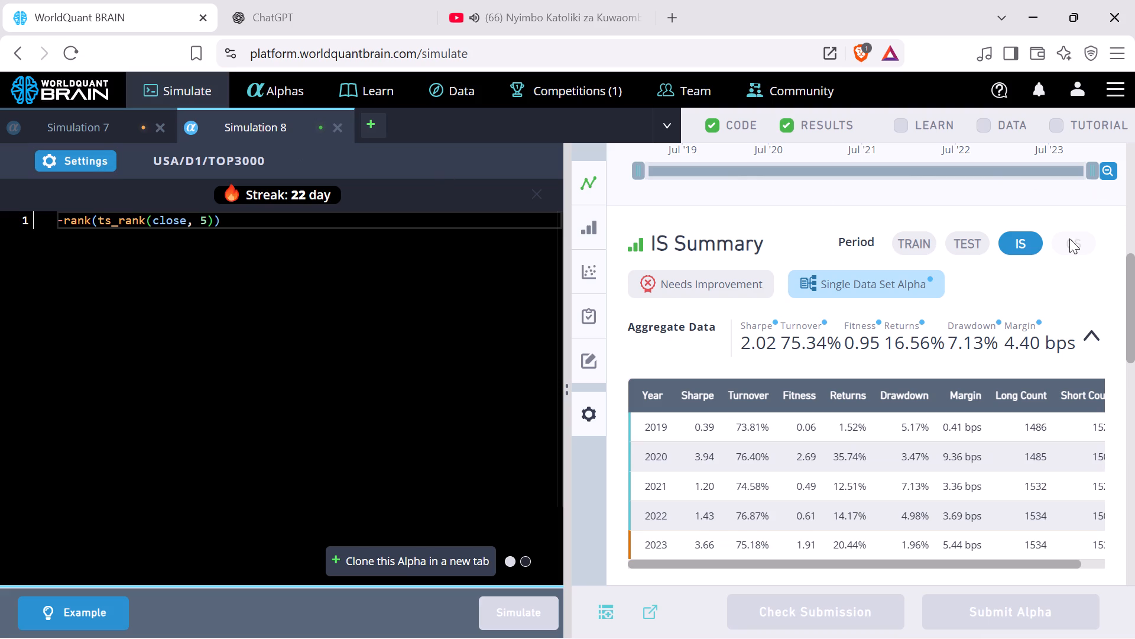
Set the decay of Simulation 8 to 1 in its settings, apply it and rerun the simulation.
left_click(80, 158)
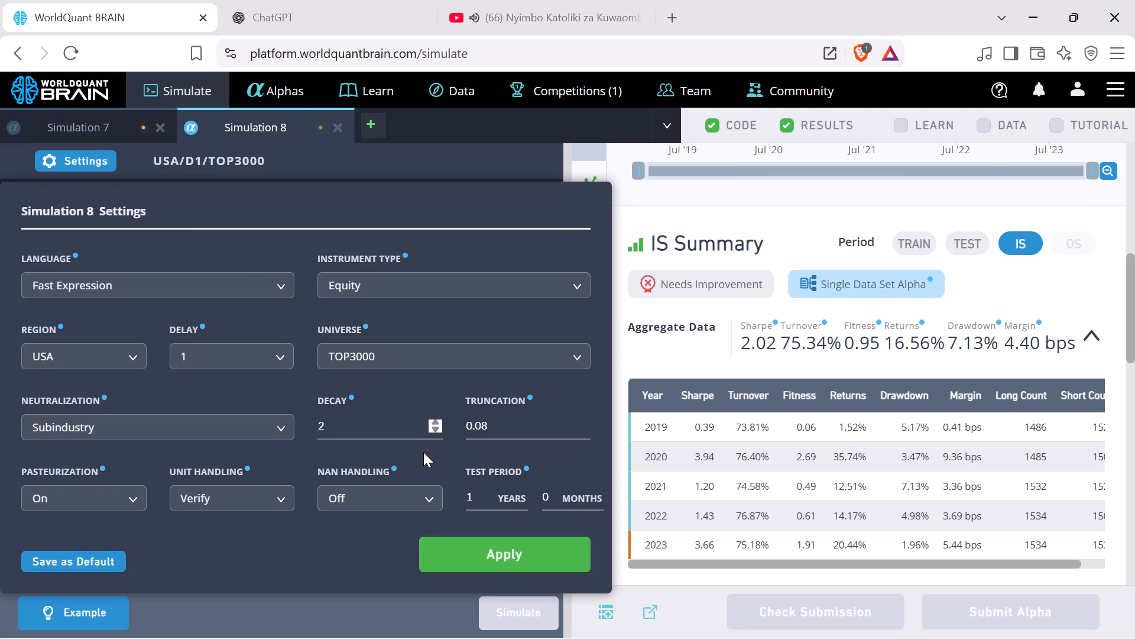
left_click(435, 430)
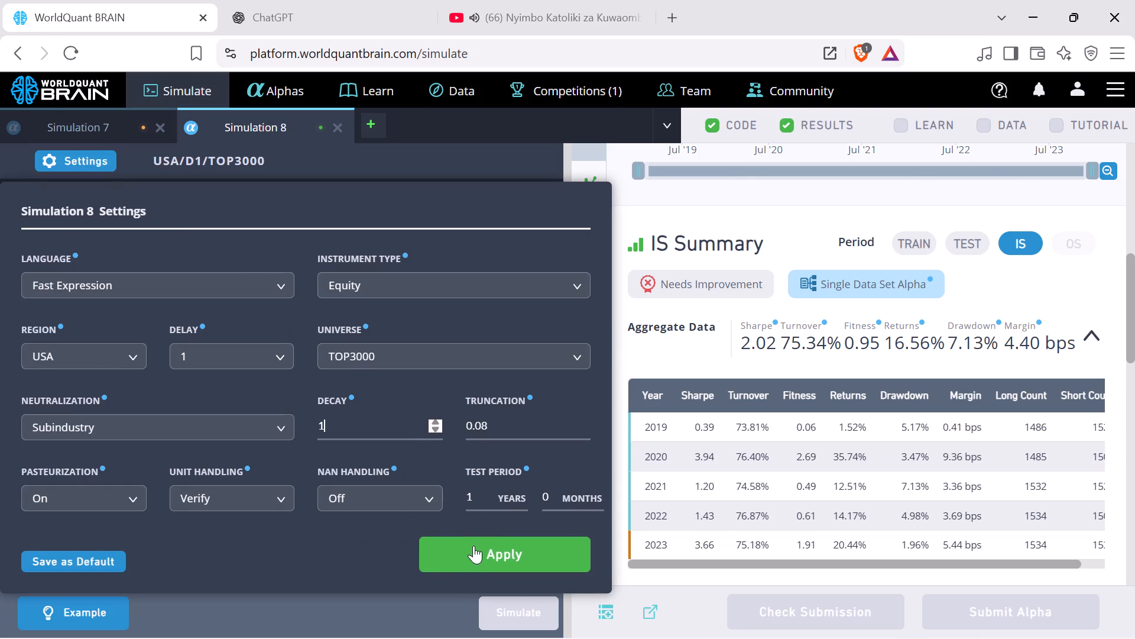
left_click(474, 546)
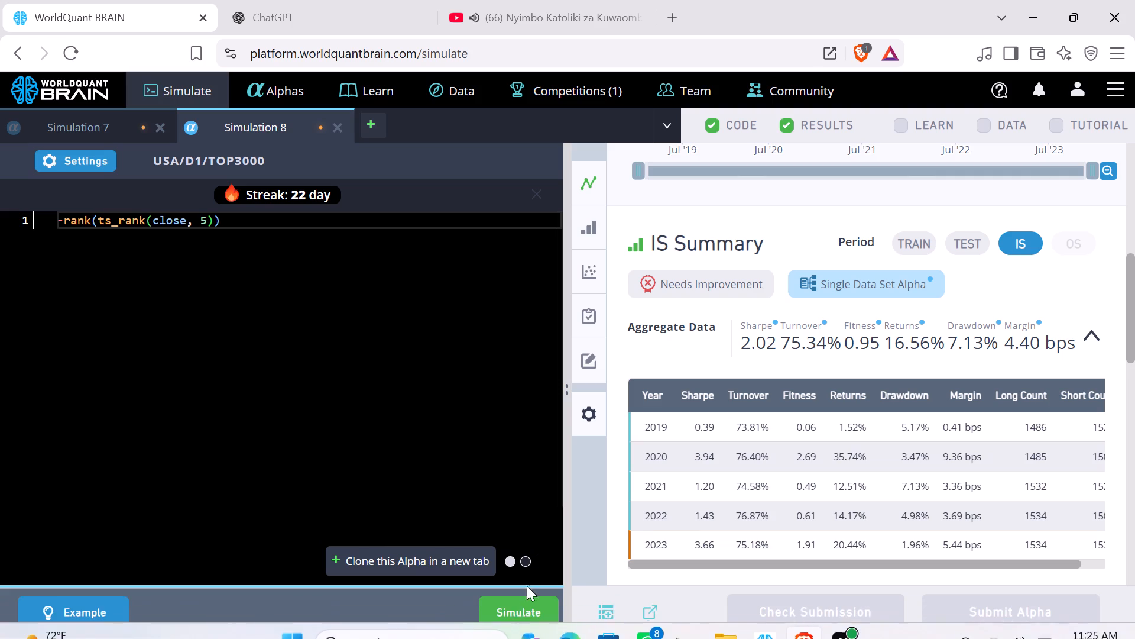
left_click(521, 608)
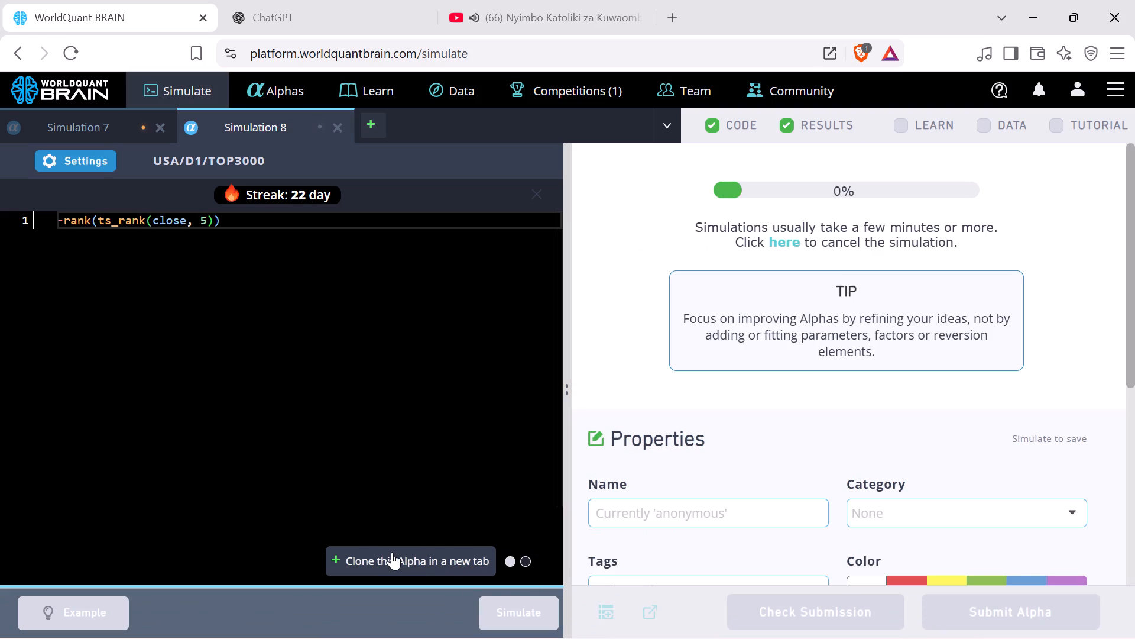
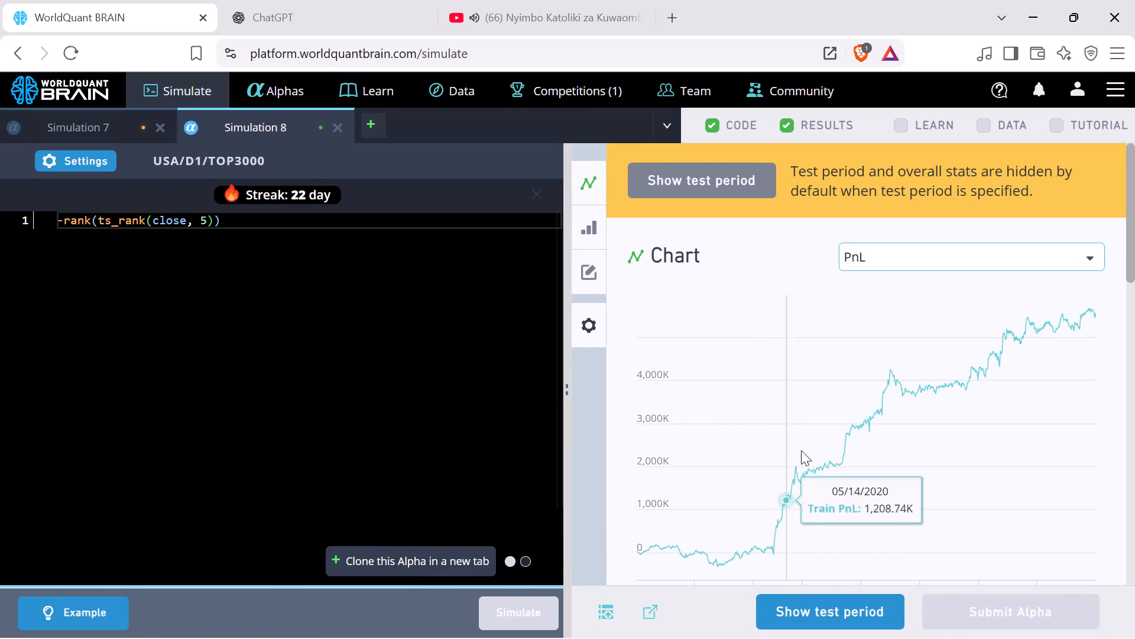
Show Simulation 8's test period and switch its summary to the in-sample (IS) period.
left_click(839, 608)
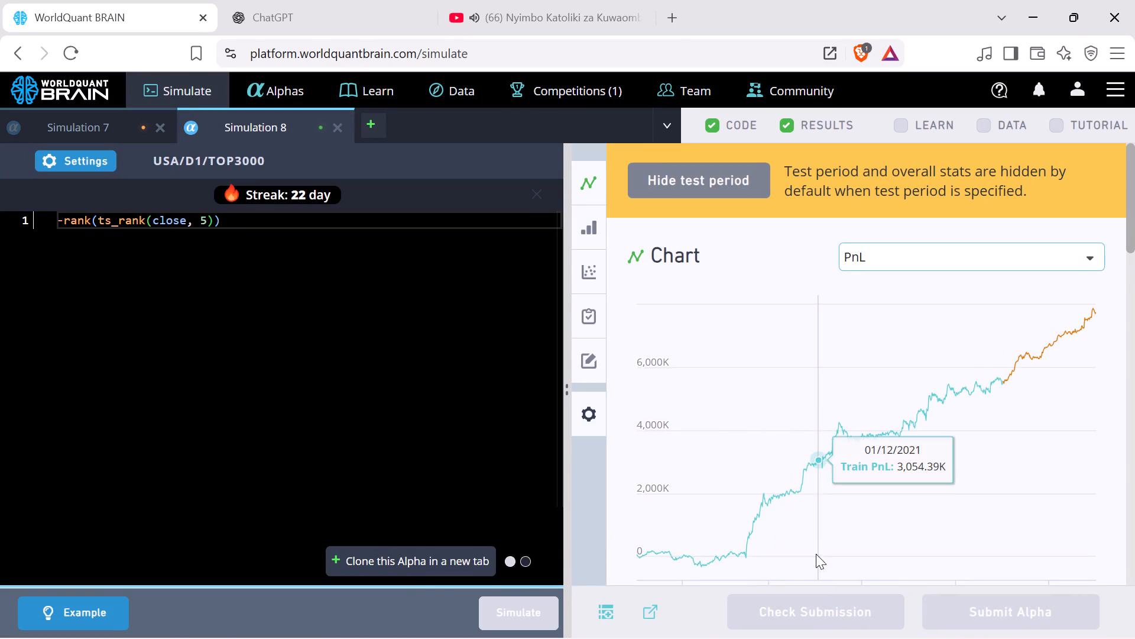
scroll(826, 532, "down", 4)
left_click(1042, 333)
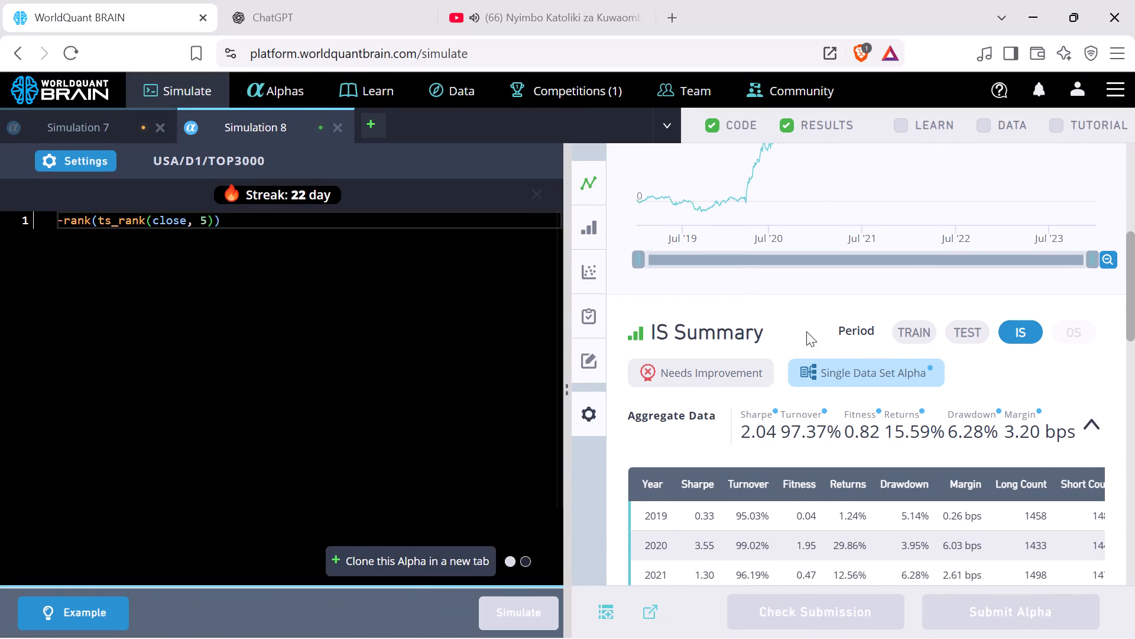
Set the decay of Simulation 8 to 0 in its settings, apply it and rerun the simulation.
left_click(69, 157)
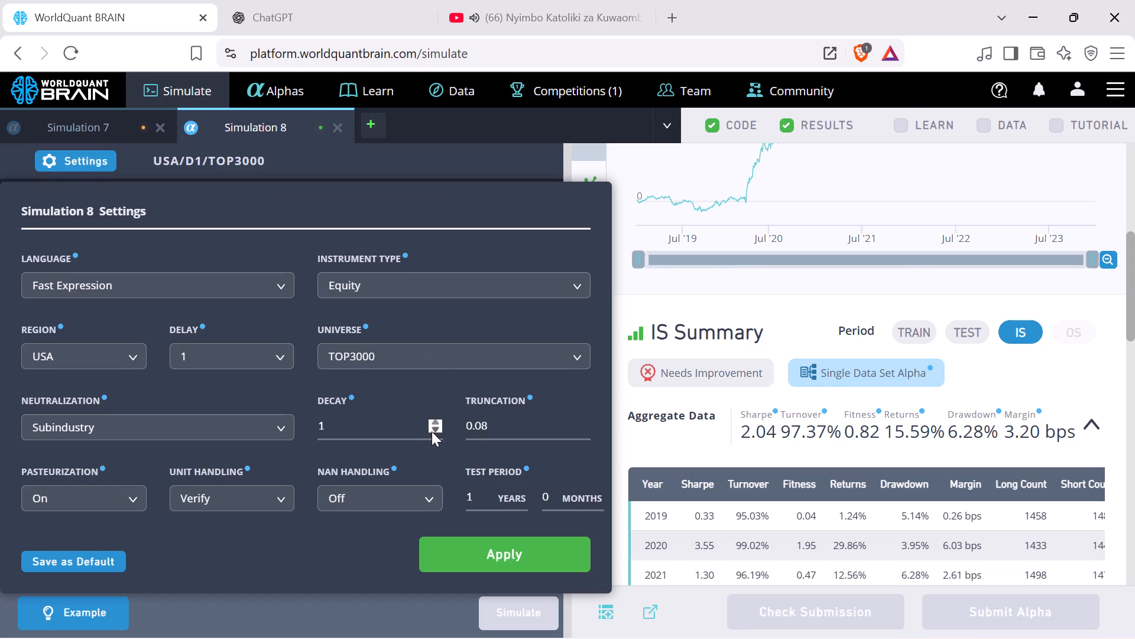
left_click(432, 429)
left_click(459, 564)
left_click(532, 615)
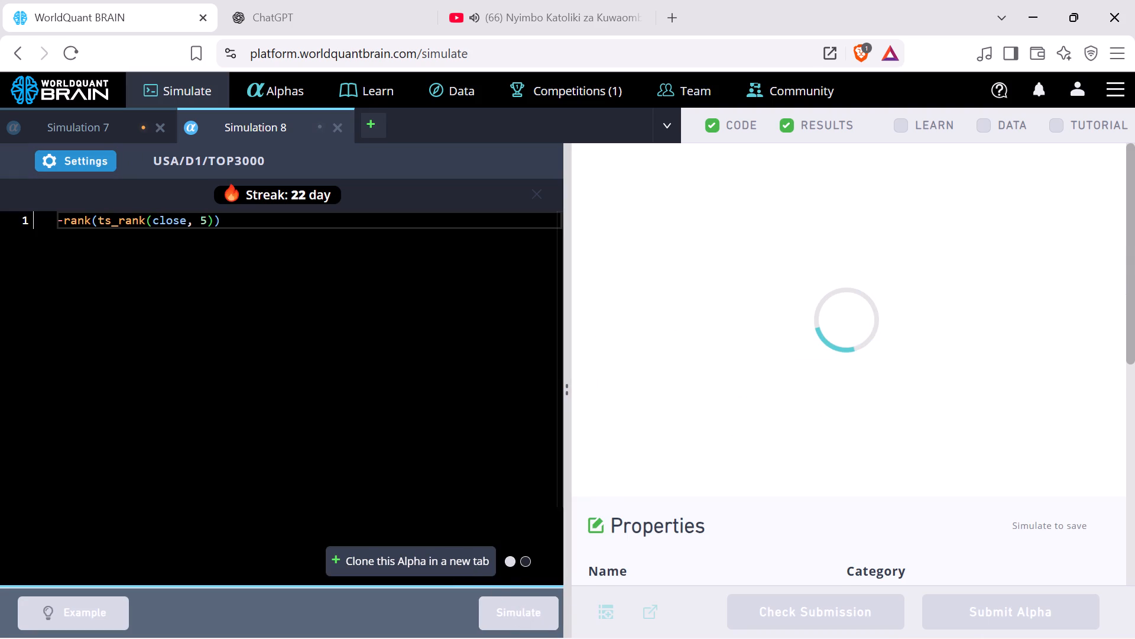
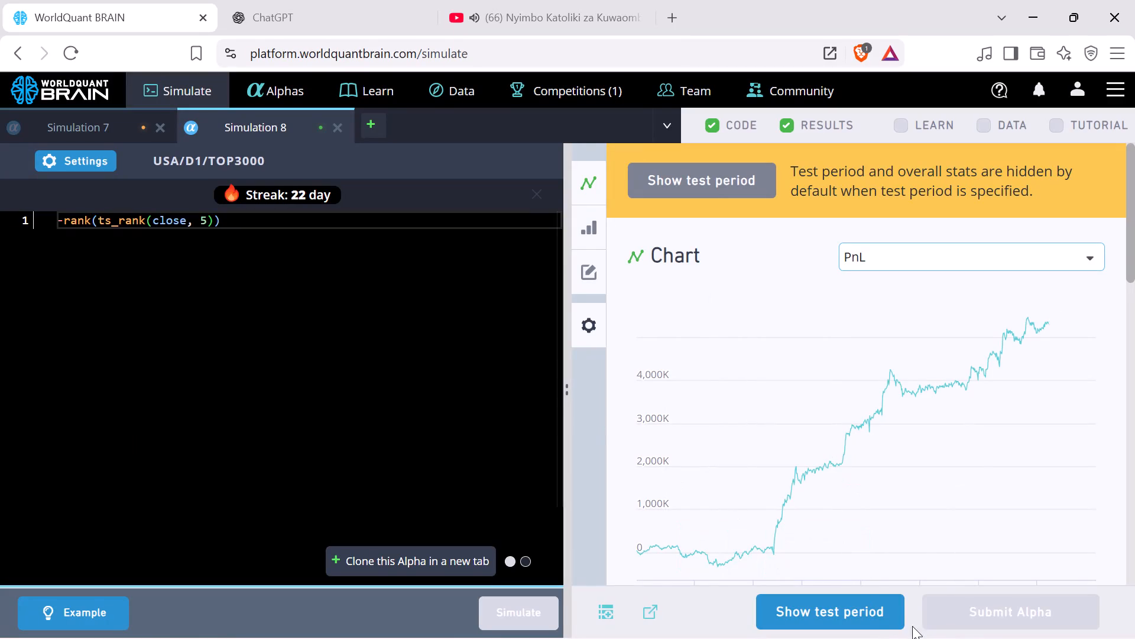
Show Simulation 8's test period and switch its summary to the in-sample (IS) period.
left_click(864, 603)
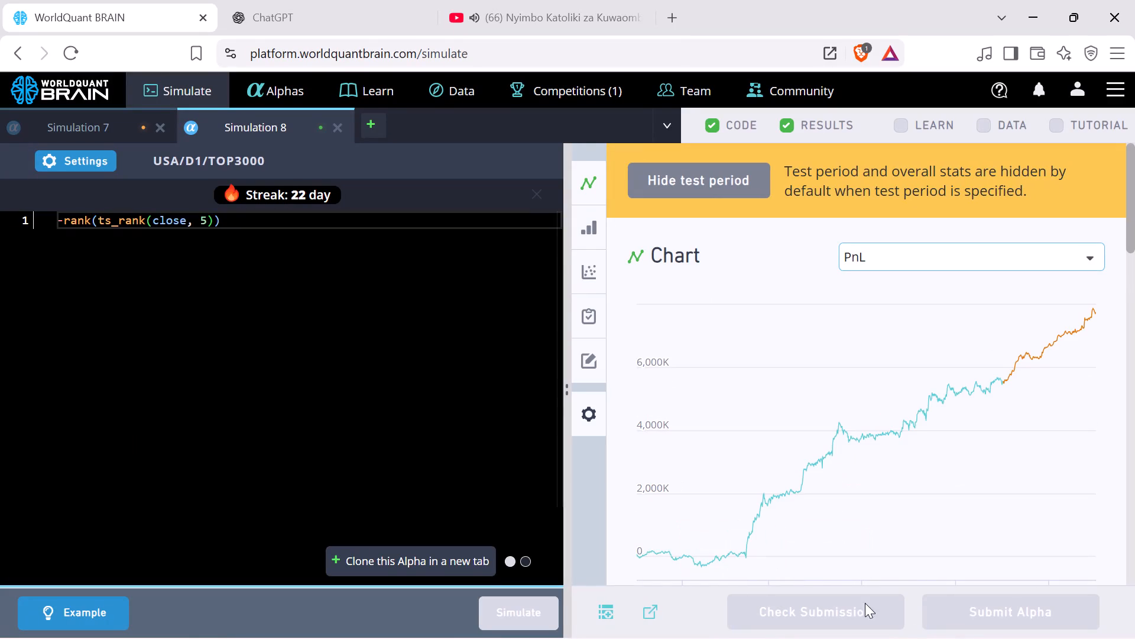
scroll(848, 448, "down", 4)
left_click(1023, 328)
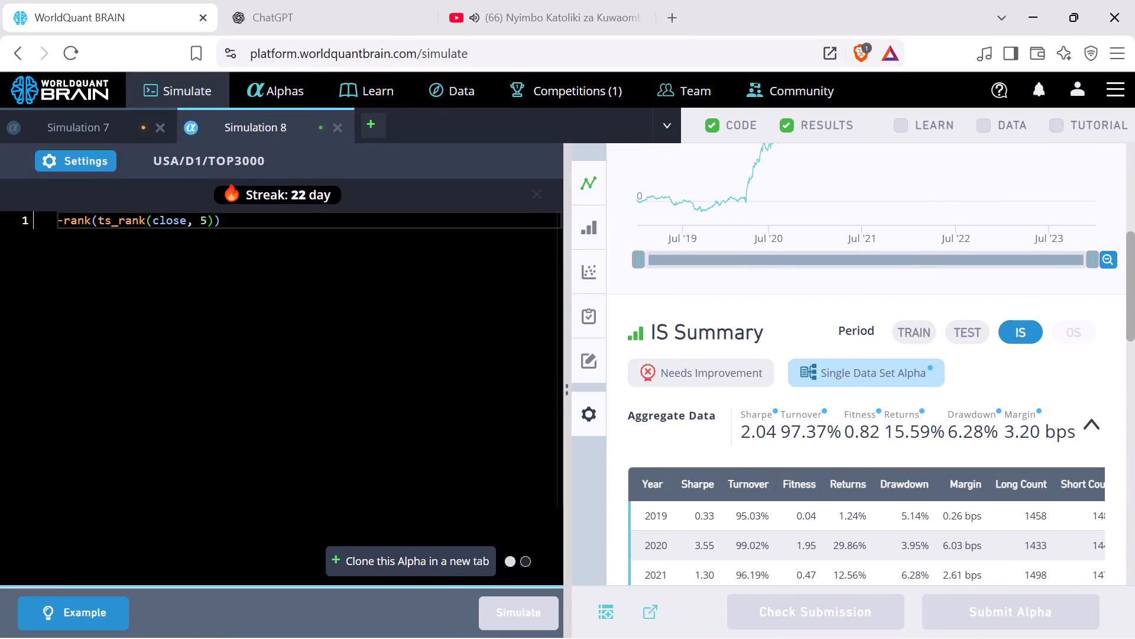
Set the decay of Simulation 8 to 3 in its settings, apply it and rerun the simulation.
left_click(90, 163)
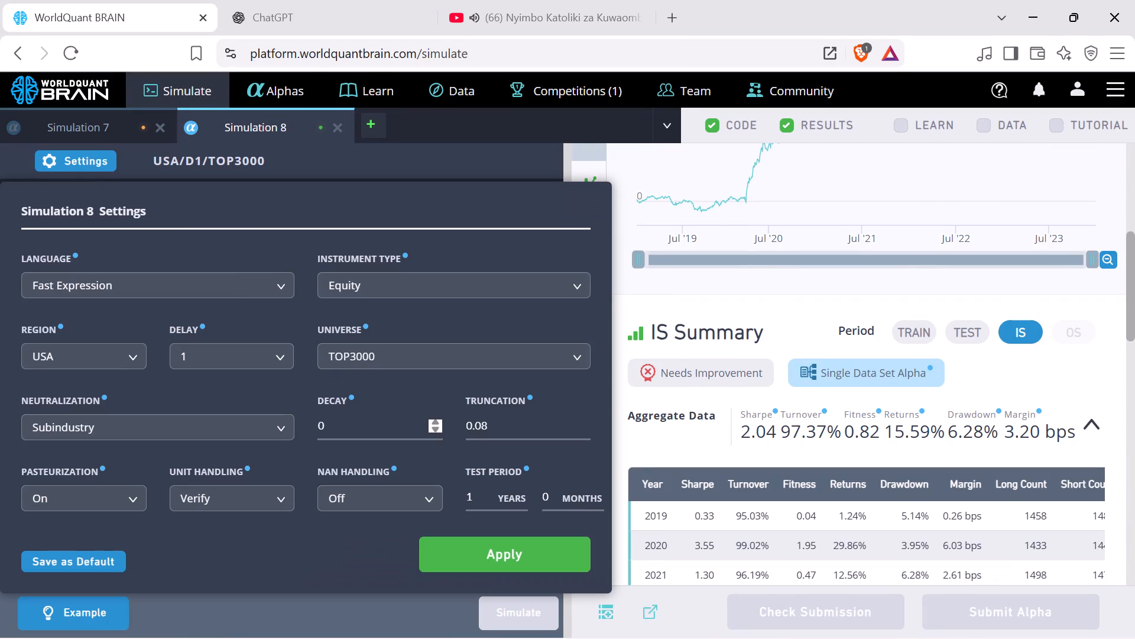
left_click(433, 422)
left_click(432, 422)
left_click(432, 422)
left_click(459, 548)
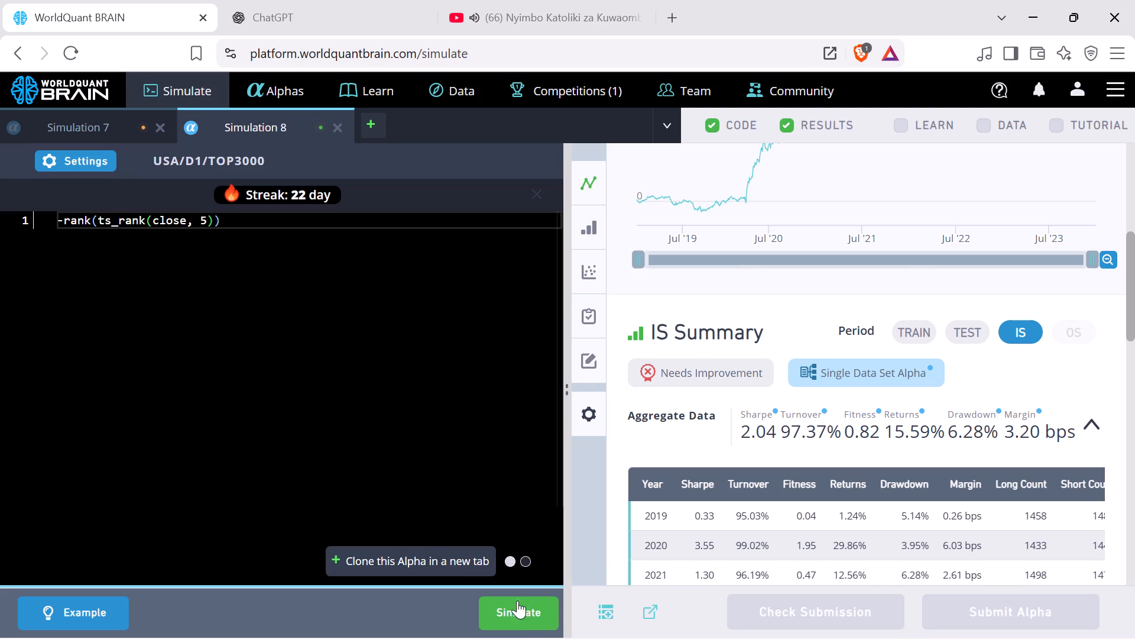
left_click(520, 614)
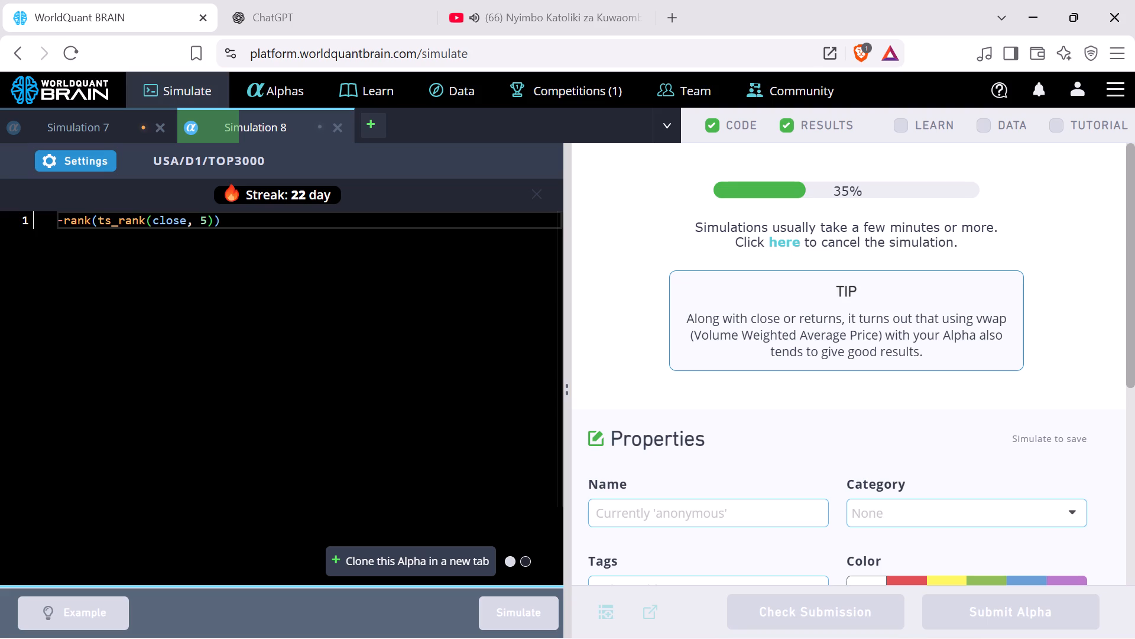
Switch to Simulation 7 to view its code and results.
left_click(127, 122)
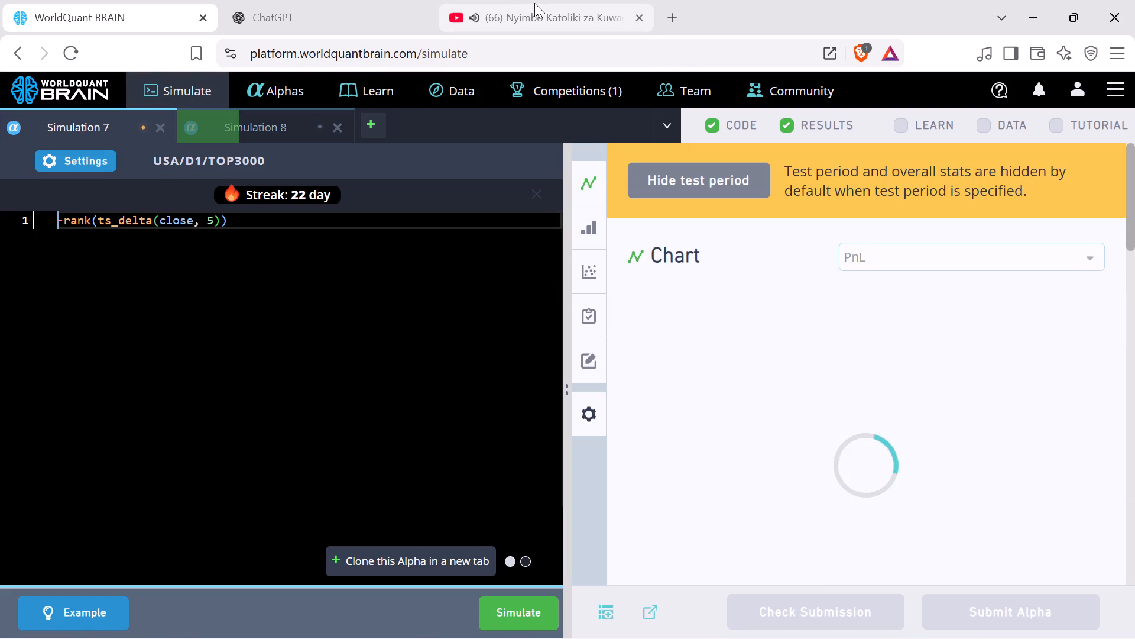
Switch to YouTube, browse the home feed and open the short "Beautiful music and dancing".
left_click(534, 3)
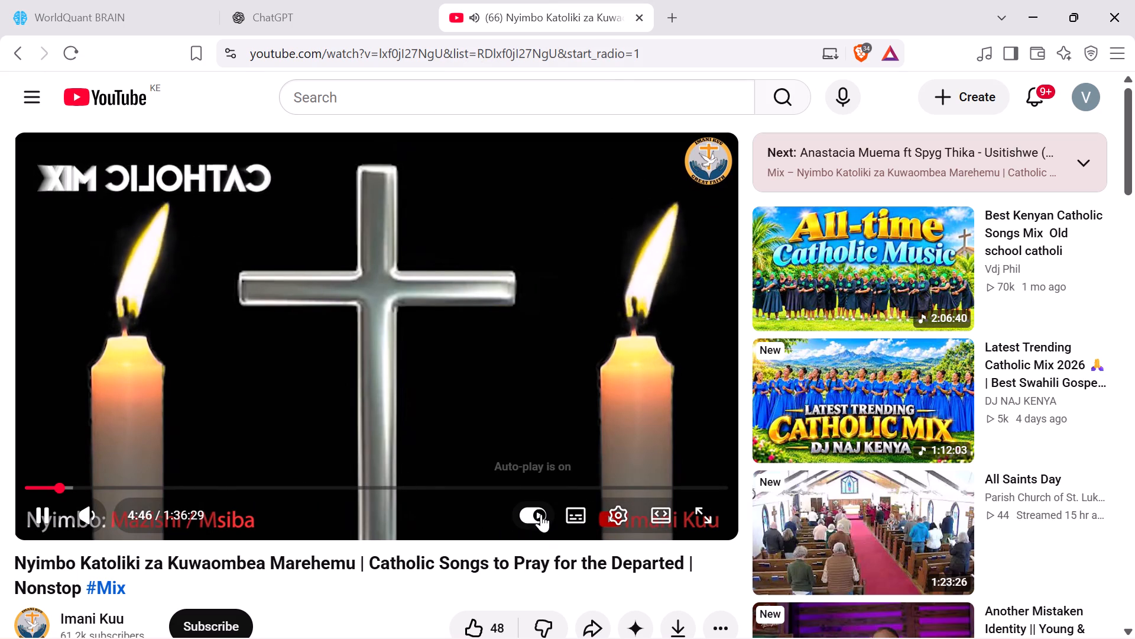
left_click(100, 95)
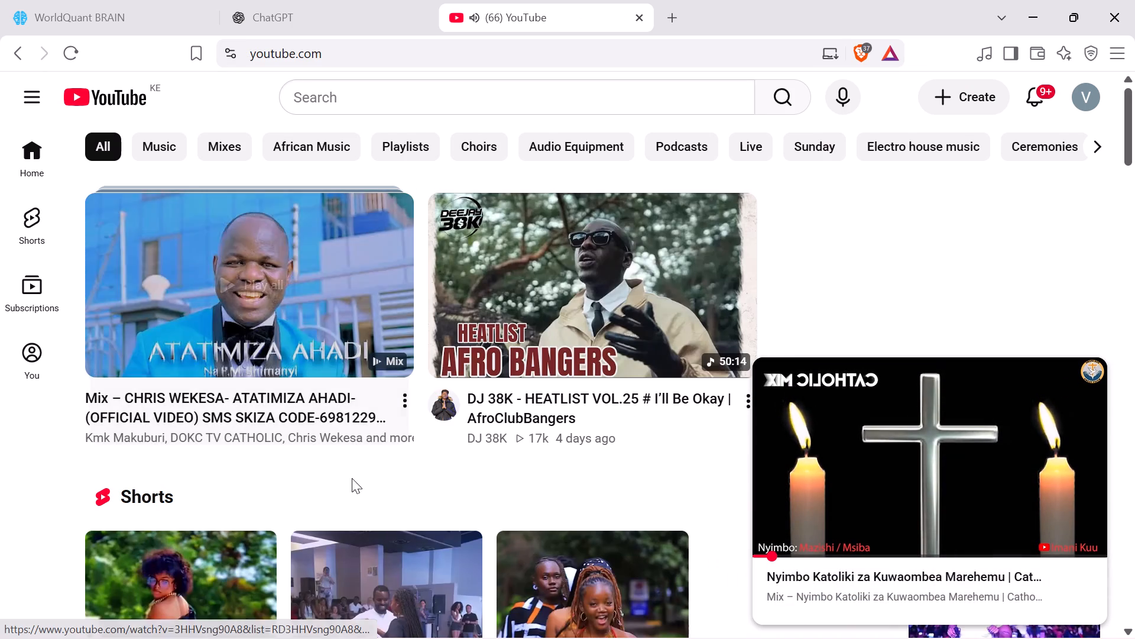
scroll(408, 448, "down", 2)
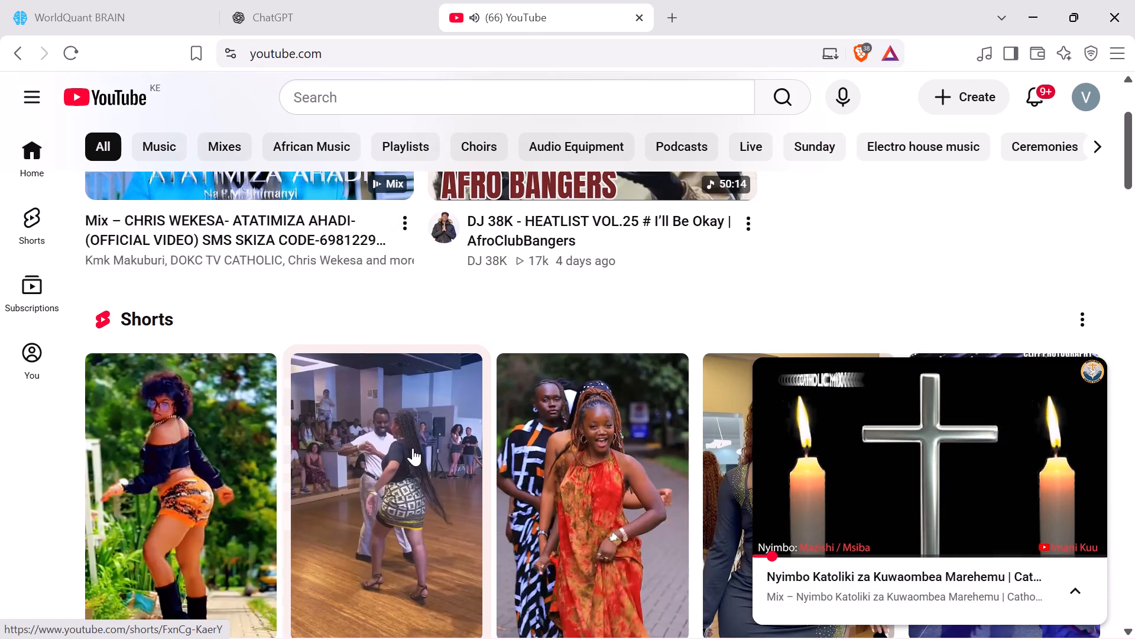
scroll(413, 448, "down", 5)
scroll(421, 435, "up", 4)
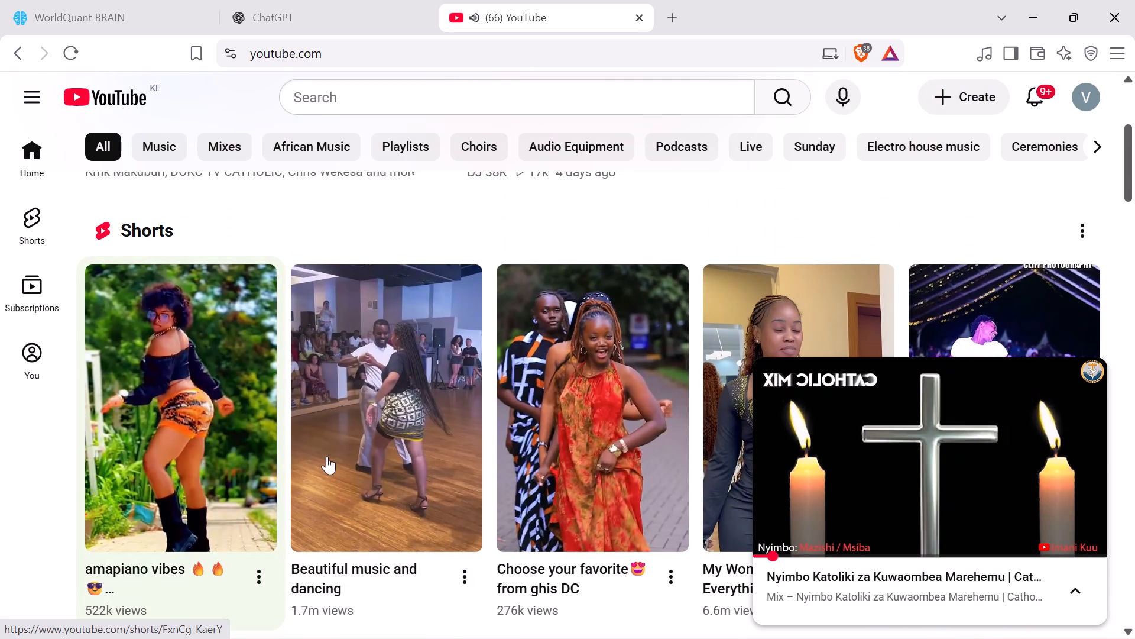
scroll(355, 446, "down", 1)
left_click(382, 348)
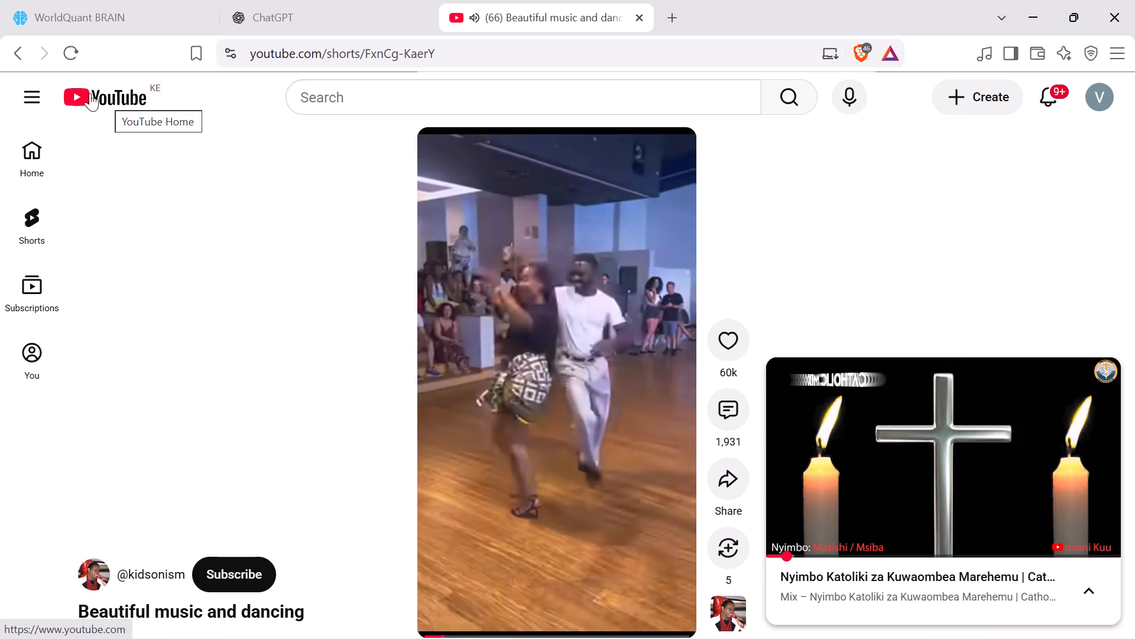
Return to the YouTube home feed, find Deejay Clef's "SLOW RHUMBA VIDEO MIX 2026 VOL 43" and play it.
left_click(85, 88)
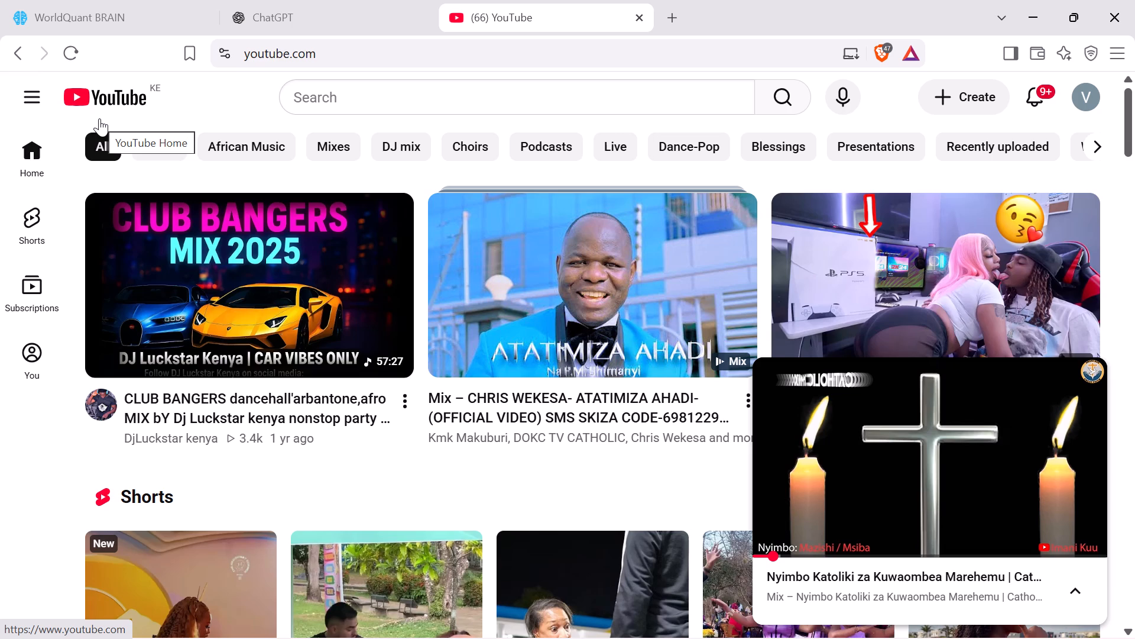
scroll(454, 287, "down", 1)
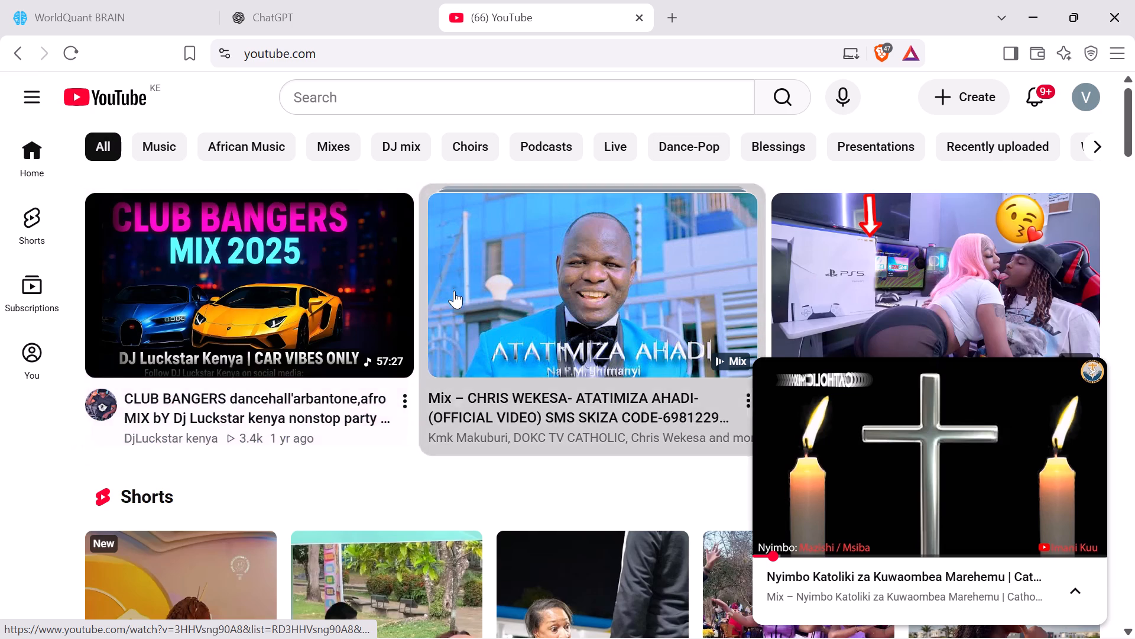
scroll(454, 291, "down", 2)
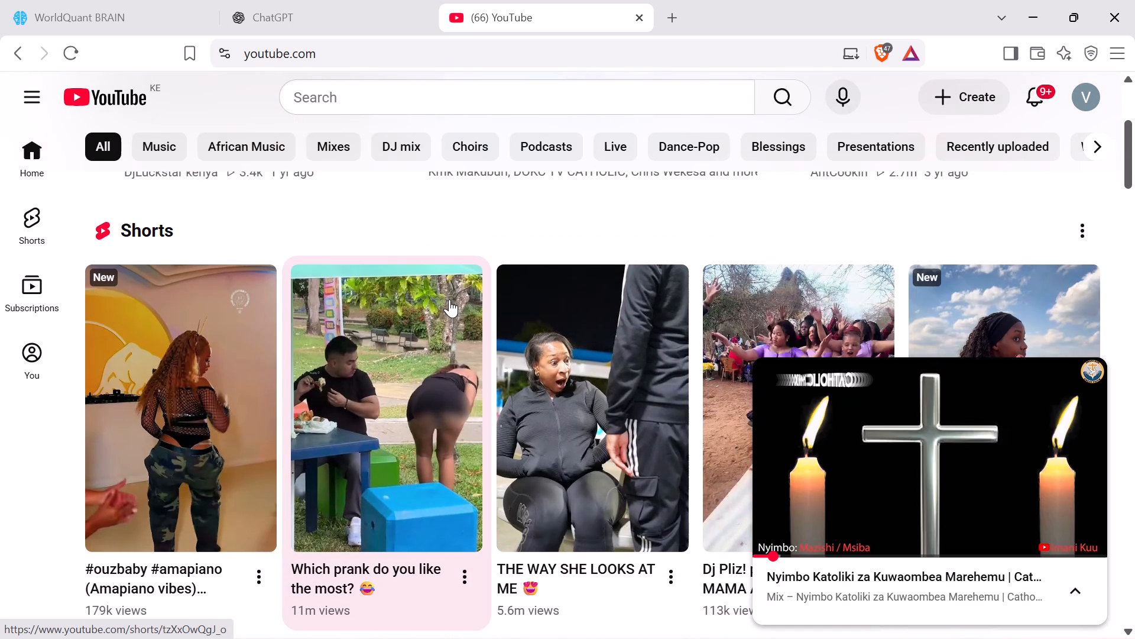
scroll(449, 299, "down", 5)
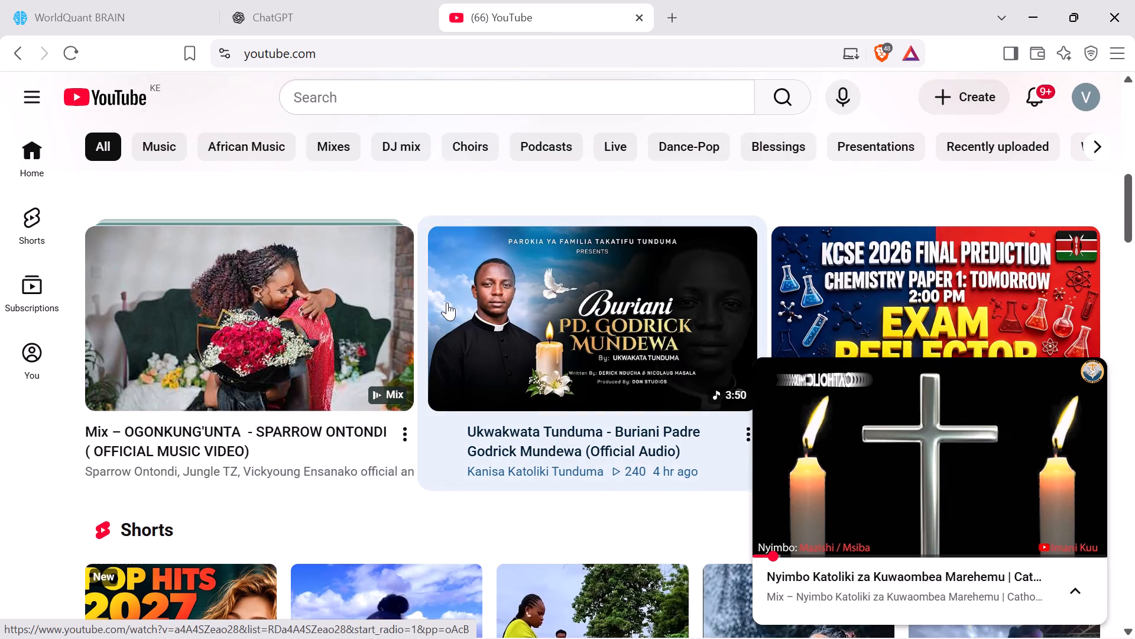
scroll(447, 302, "down", 5)
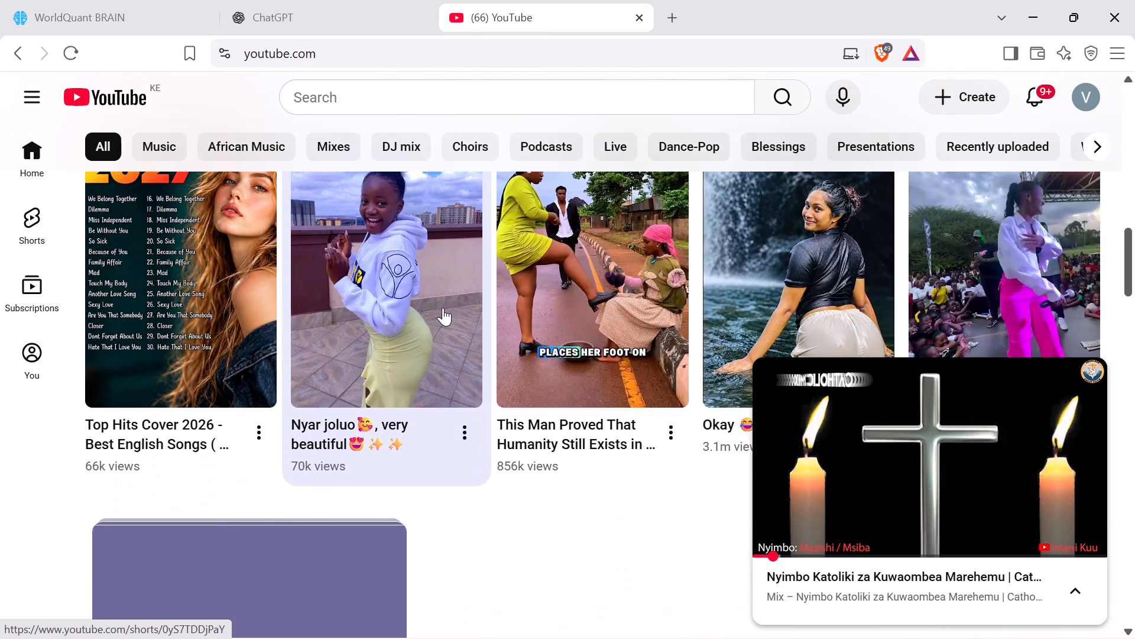
scroll(442, 308, "down", 1)
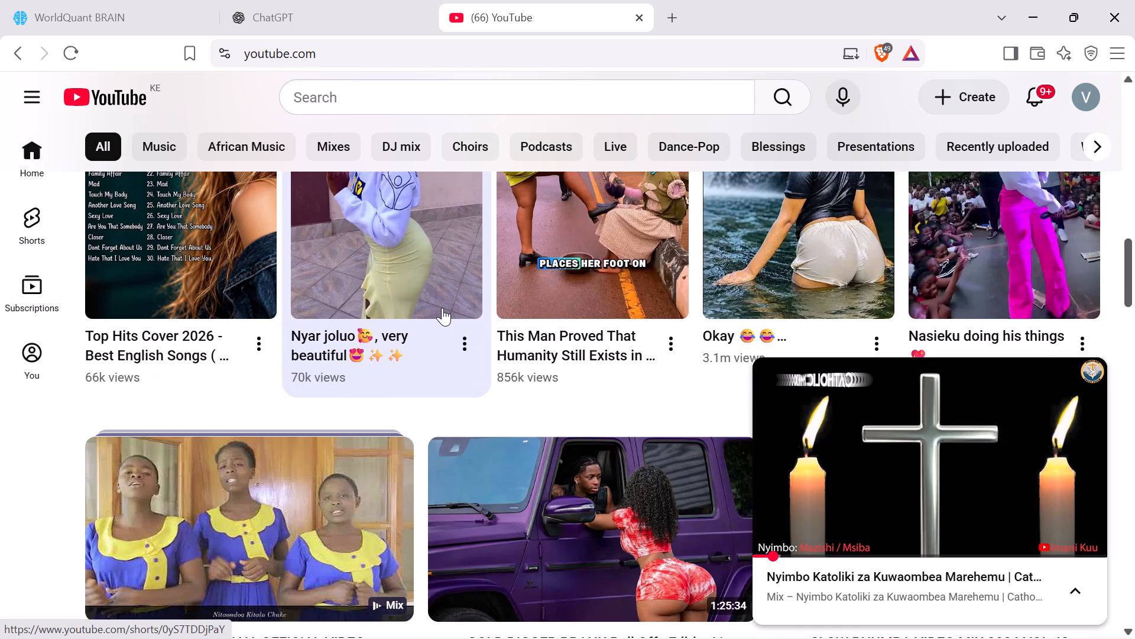
scroll(442, 308, "down", 2)
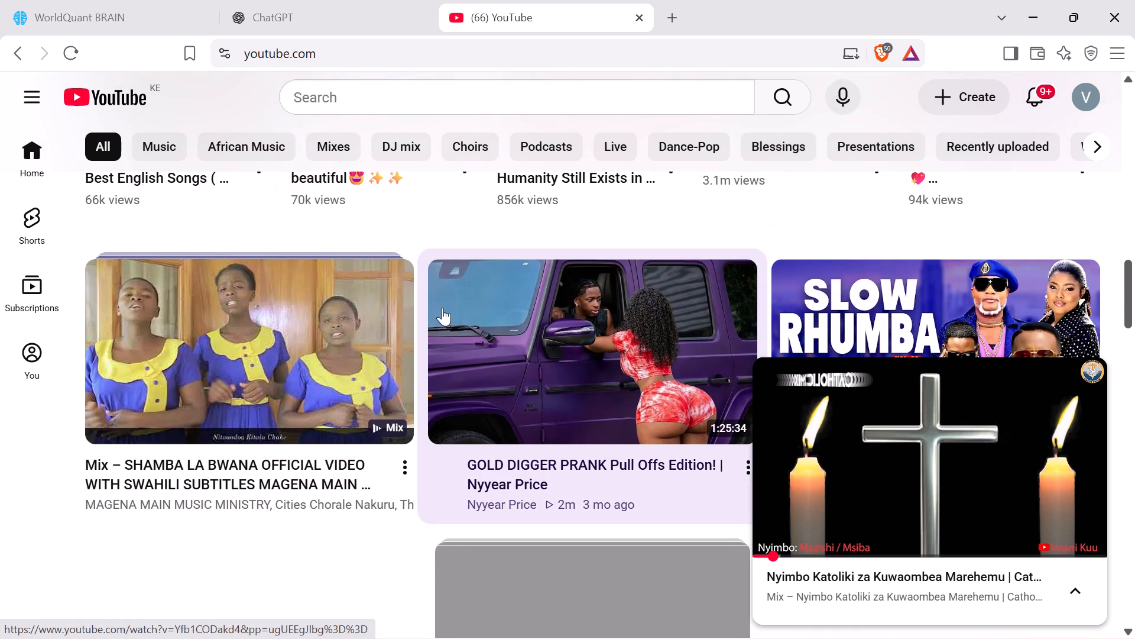
scroll(442, 308, "down", 1)
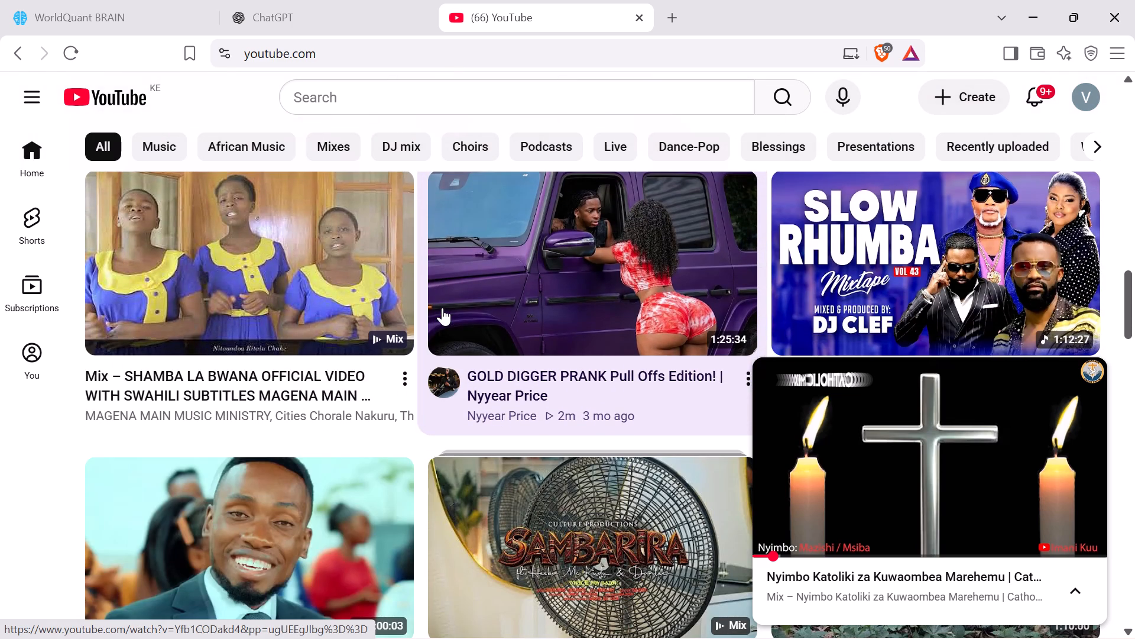
scroll(613, 293, "down", 1)
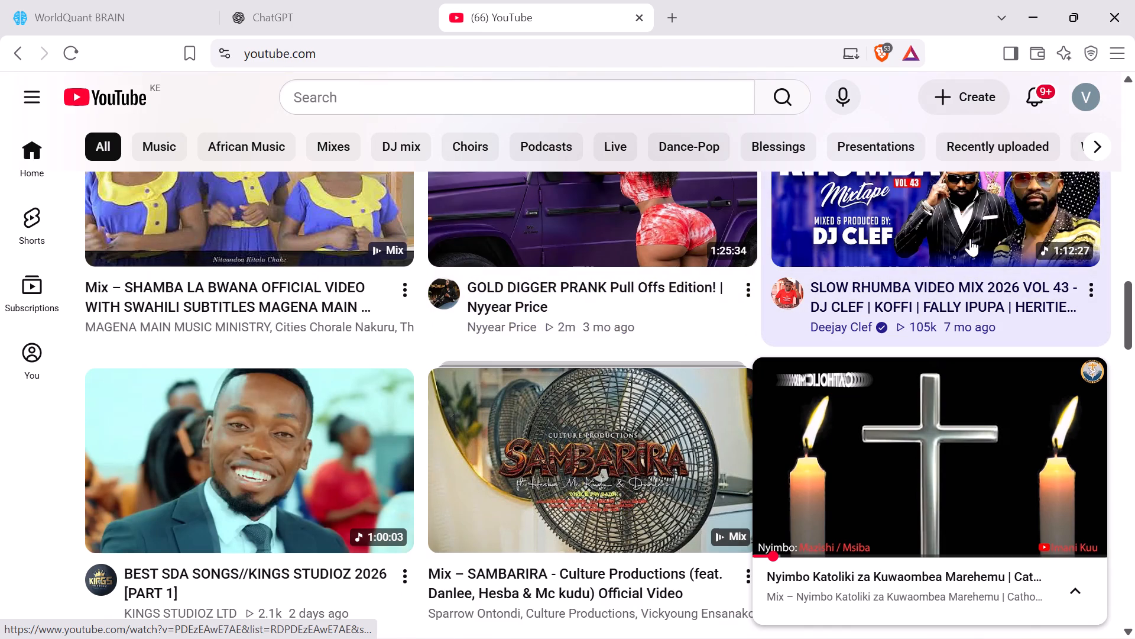
left_click(970, 238)
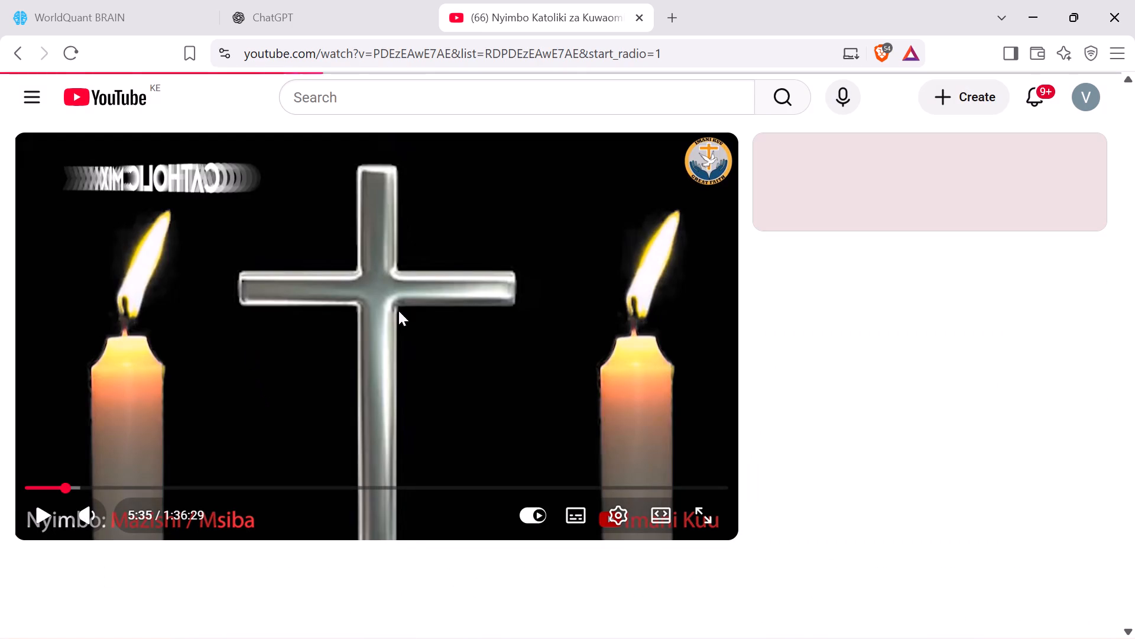
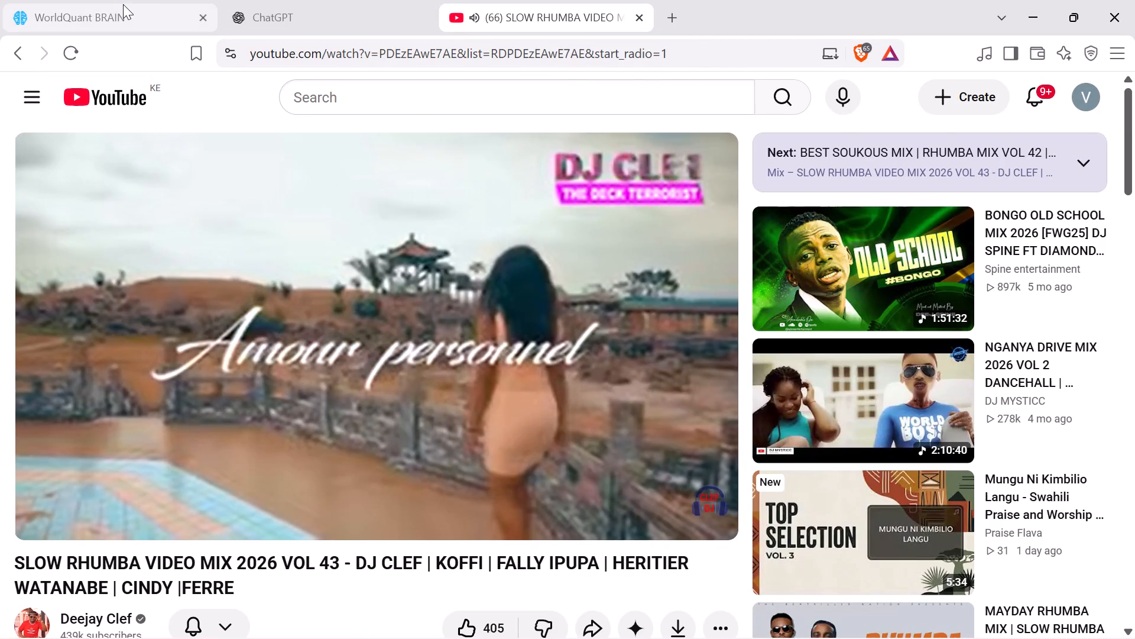
Switch to WorldQuant BRAIN, open Simulation 8, reveal its test period and view the IS Summary for the IS period.
left_click(123, 4)
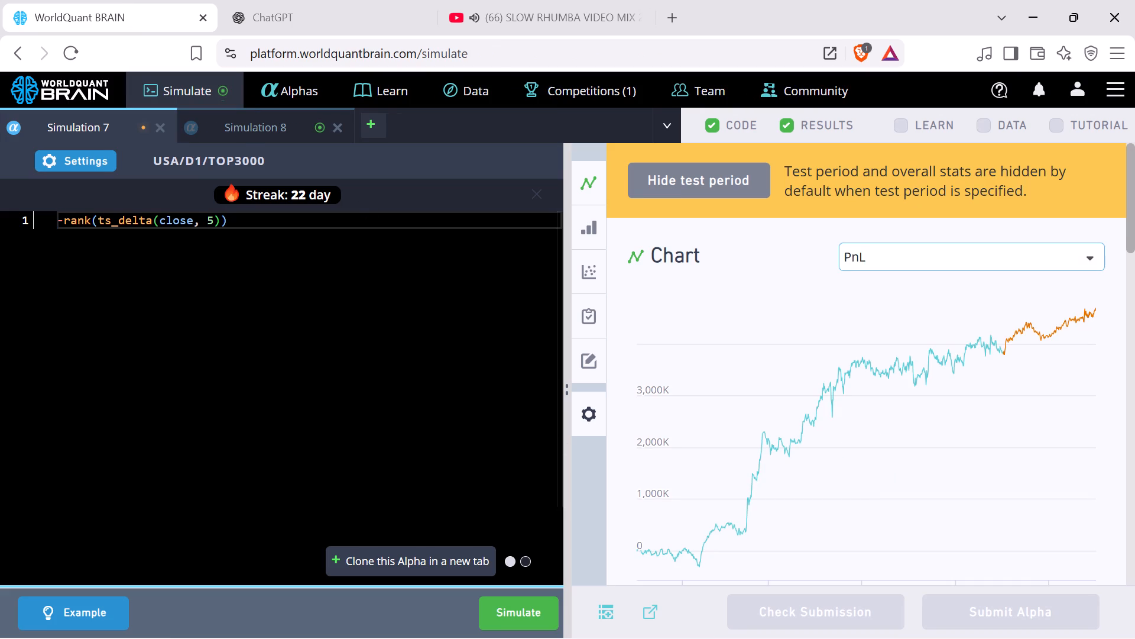
left_click(251, 134)
left_click(251, 133)
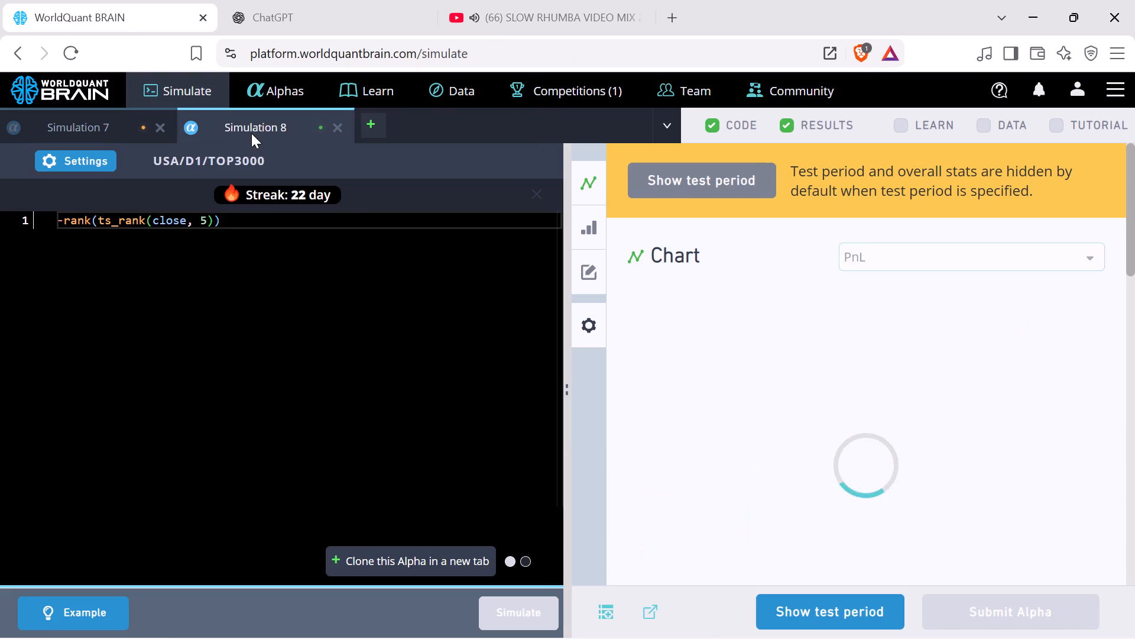
left_click(832, 606)
scroll(826, 507, "down", 5)
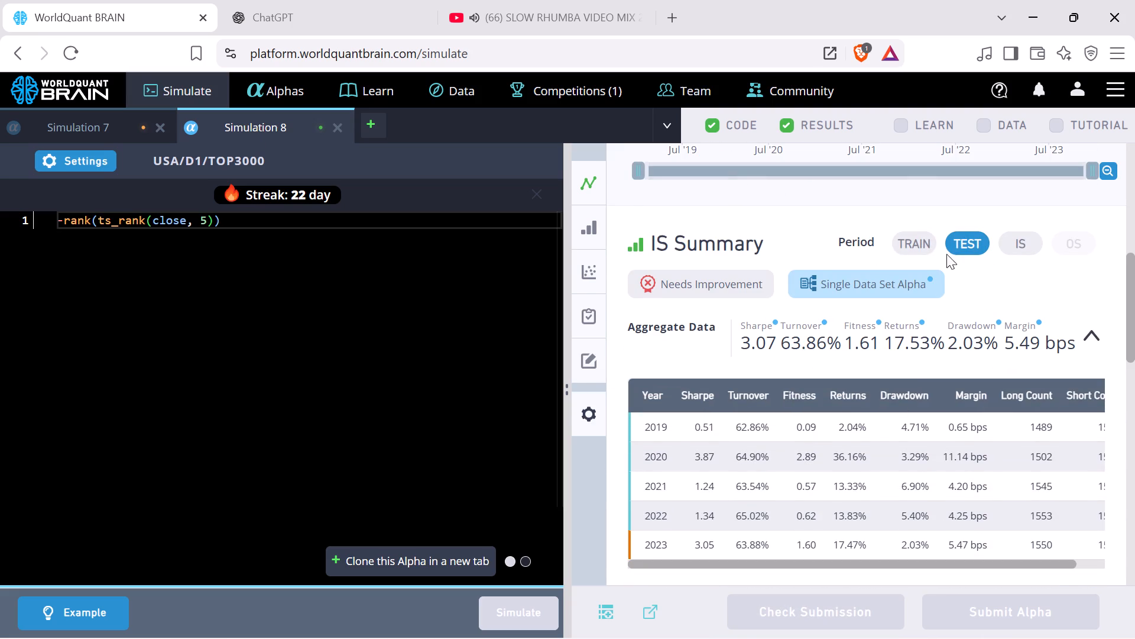
left_click(1014, 240)
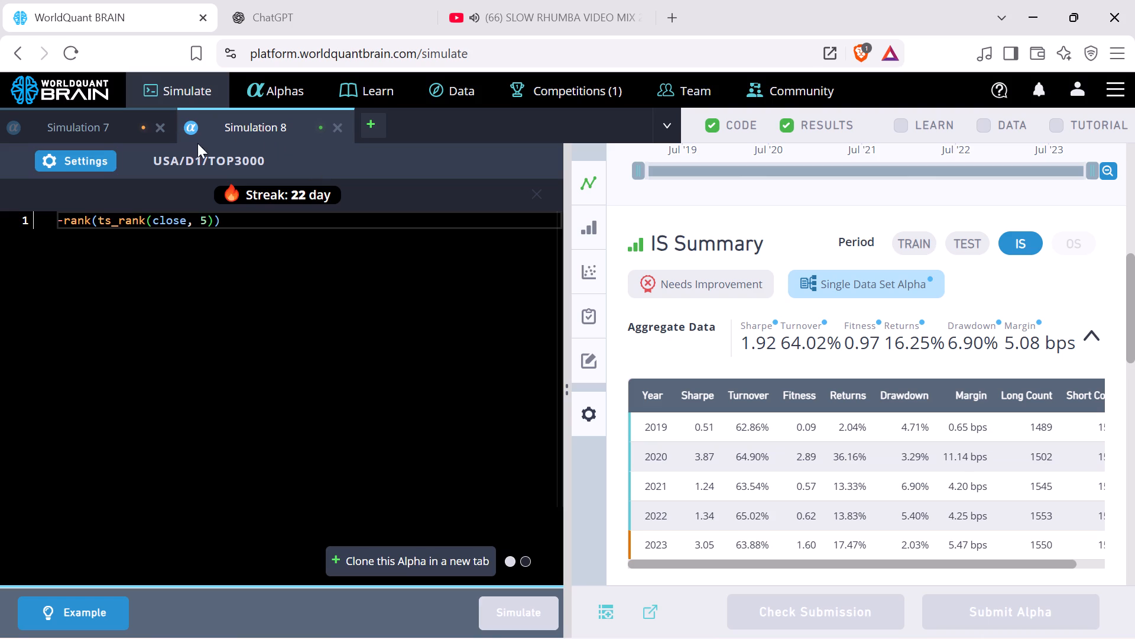
Set the decay of Simulation 8 to 6 in its settings, apply it and rerun the simulation.
left_click(63, 161)
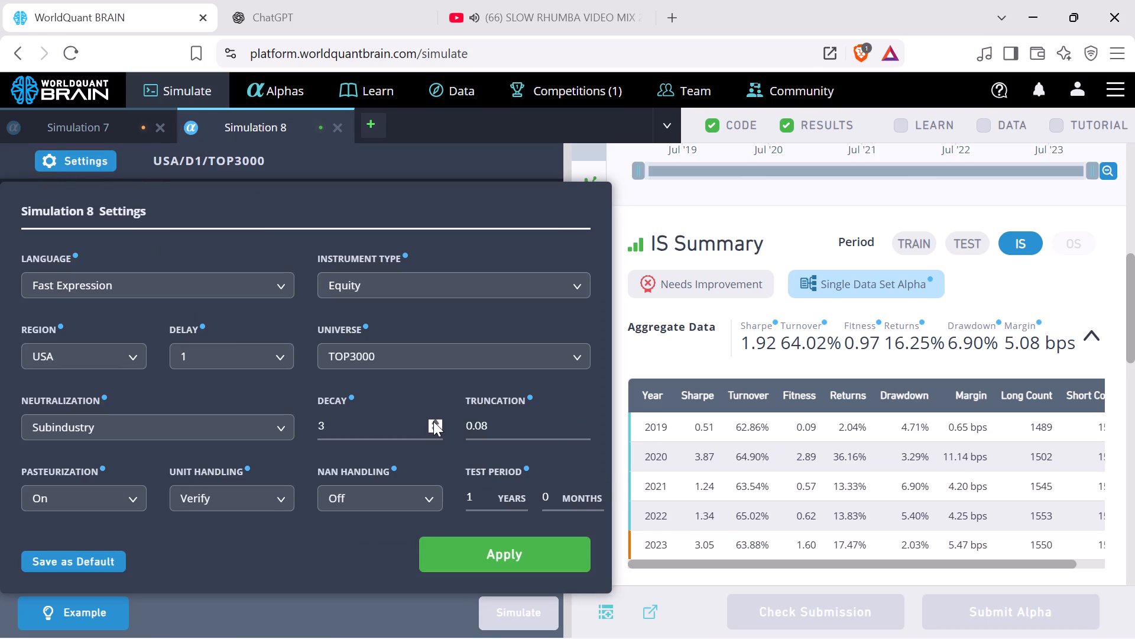
left_click(388, 427)
key("BackSpace")
key("6")
left_click(463, 551)
left_click(526, 615)
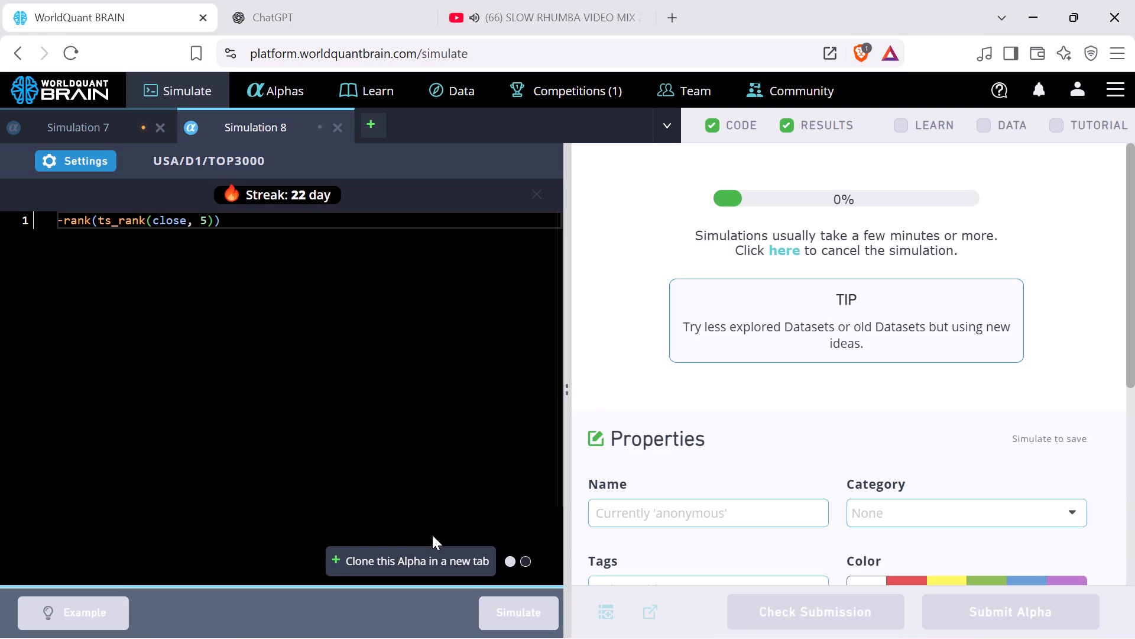